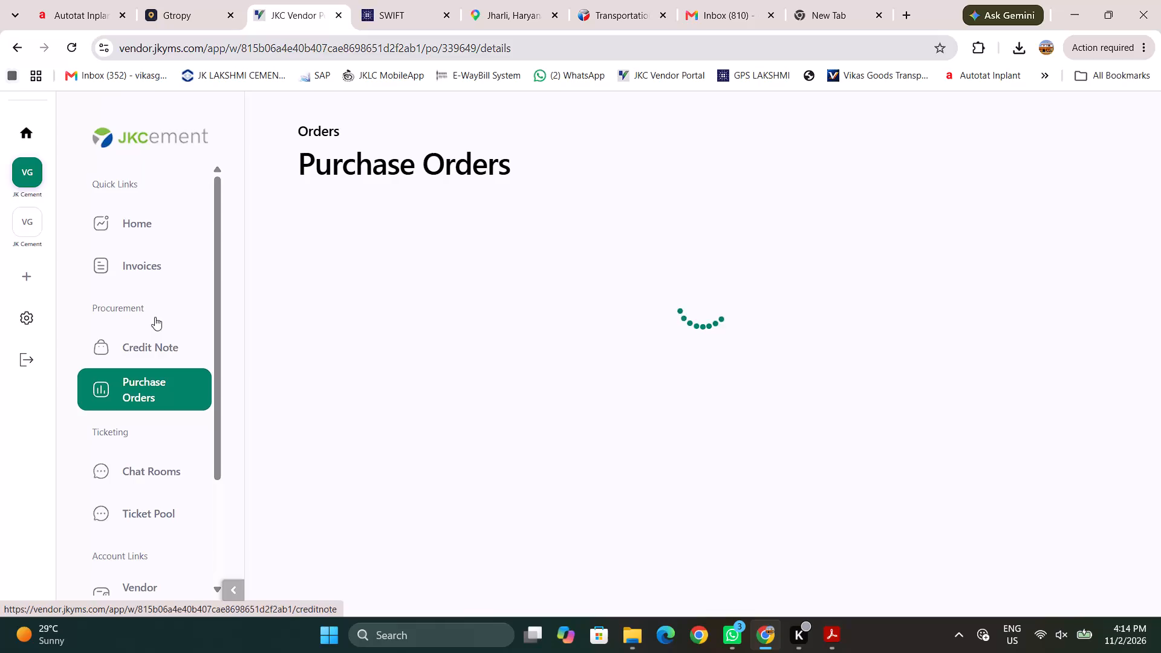
Leave the order details and bring up the list of open purchase orders.
left_click(145, 280)
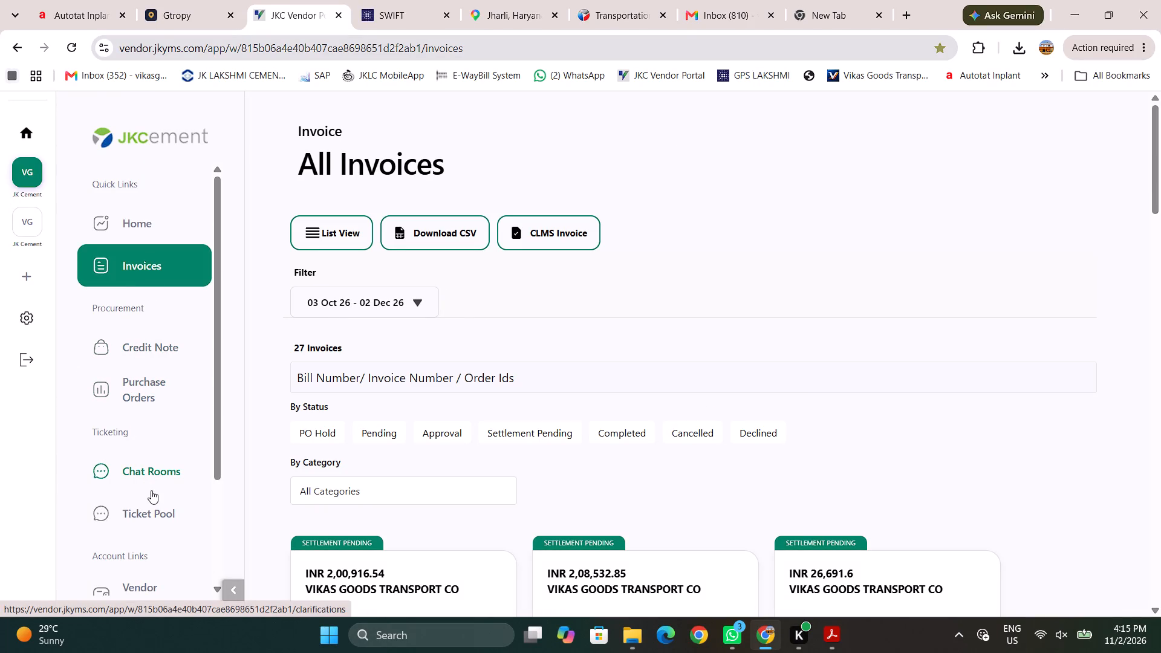
left_click(141, 398)
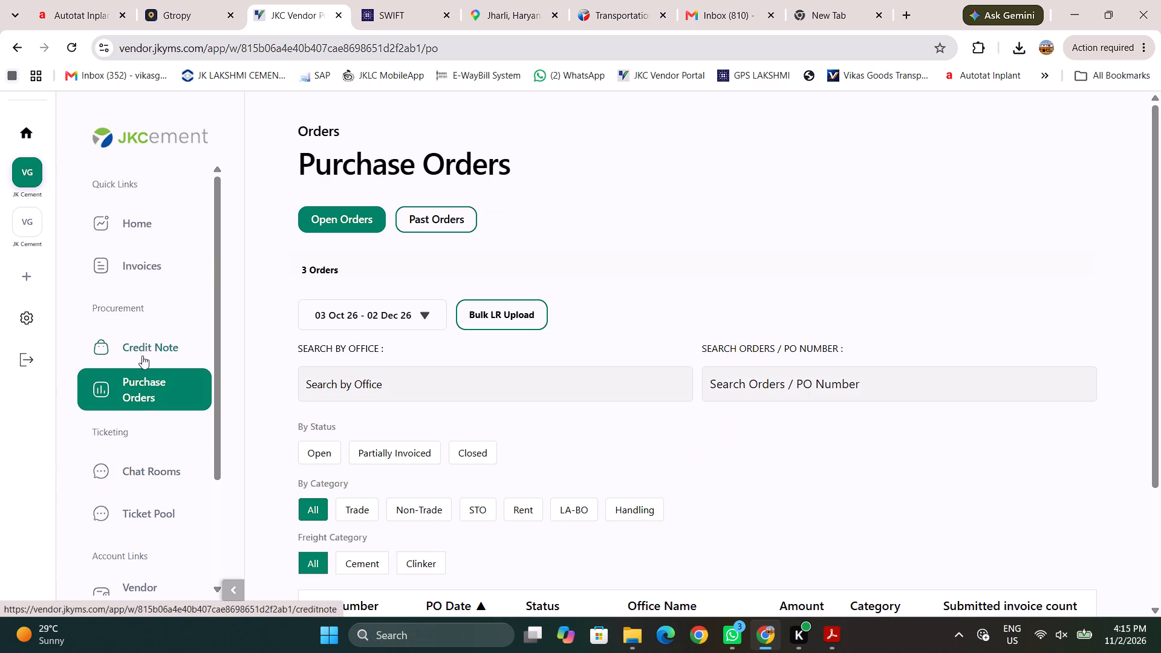
Examine the open purchase orders listed for the current date range, with their status, office and category.
scroll(432, 491, "down", 2)
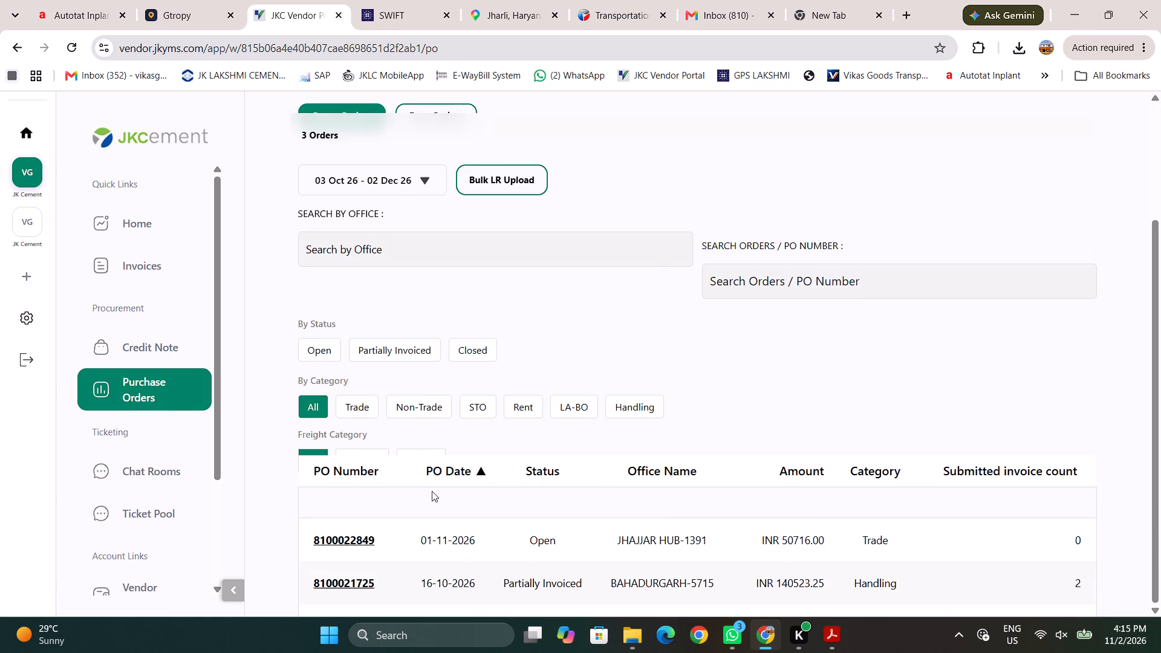
scroll(432, 491, "down", 3)
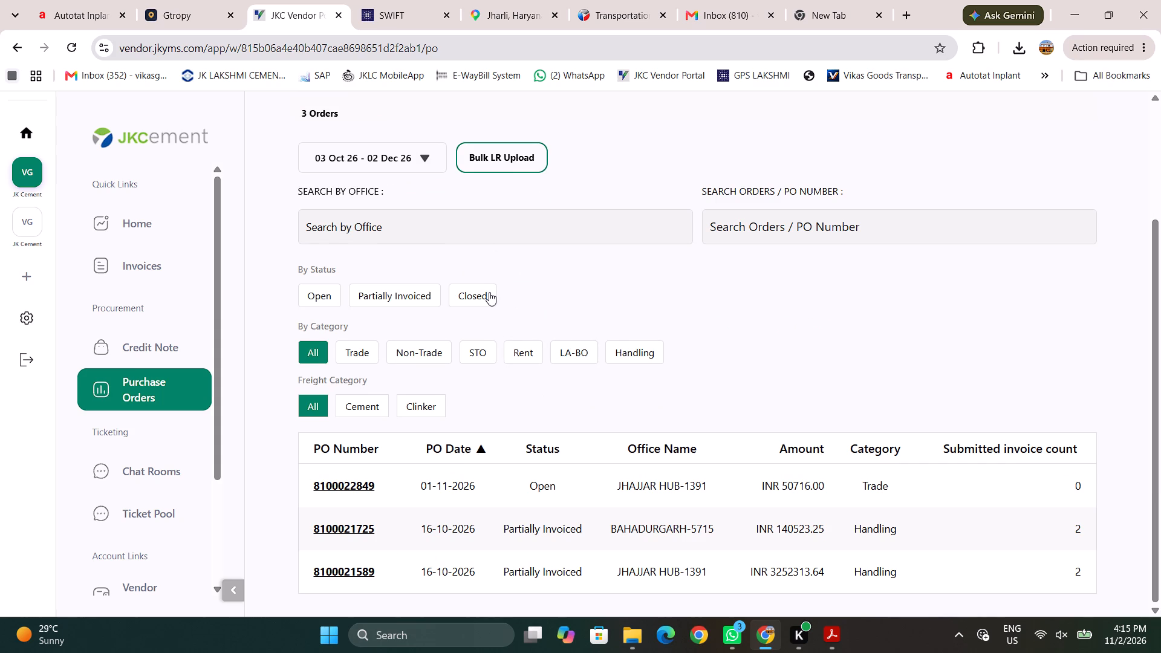
scroll(564, 391, "down", 6)
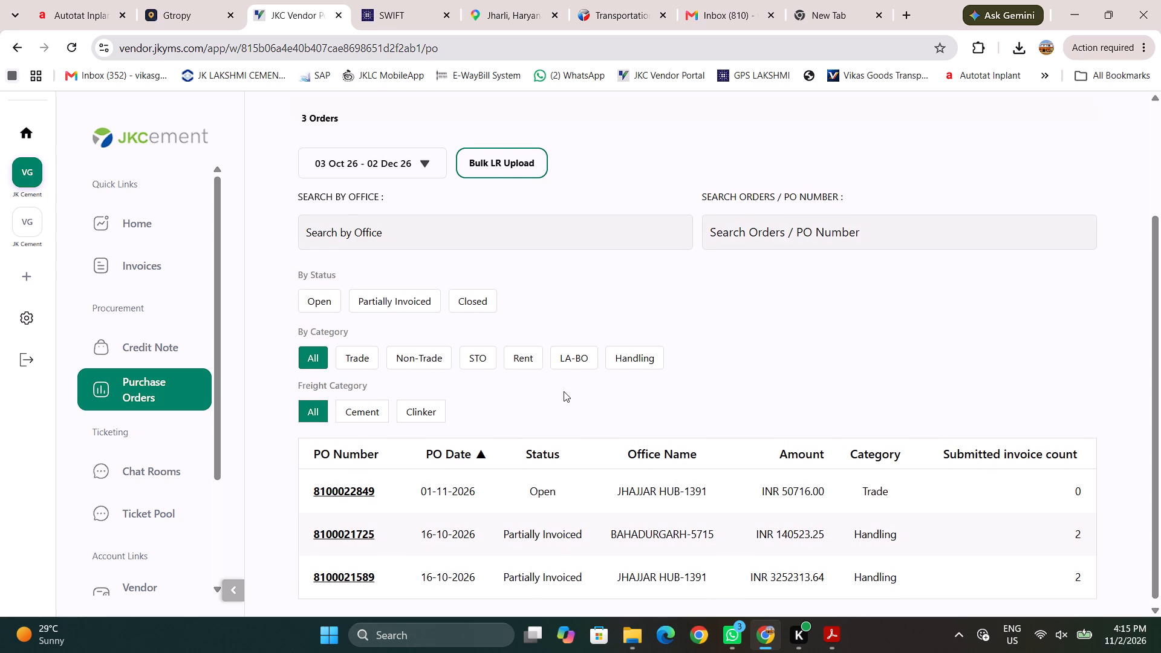
scroll(564, 391, "down", 2)
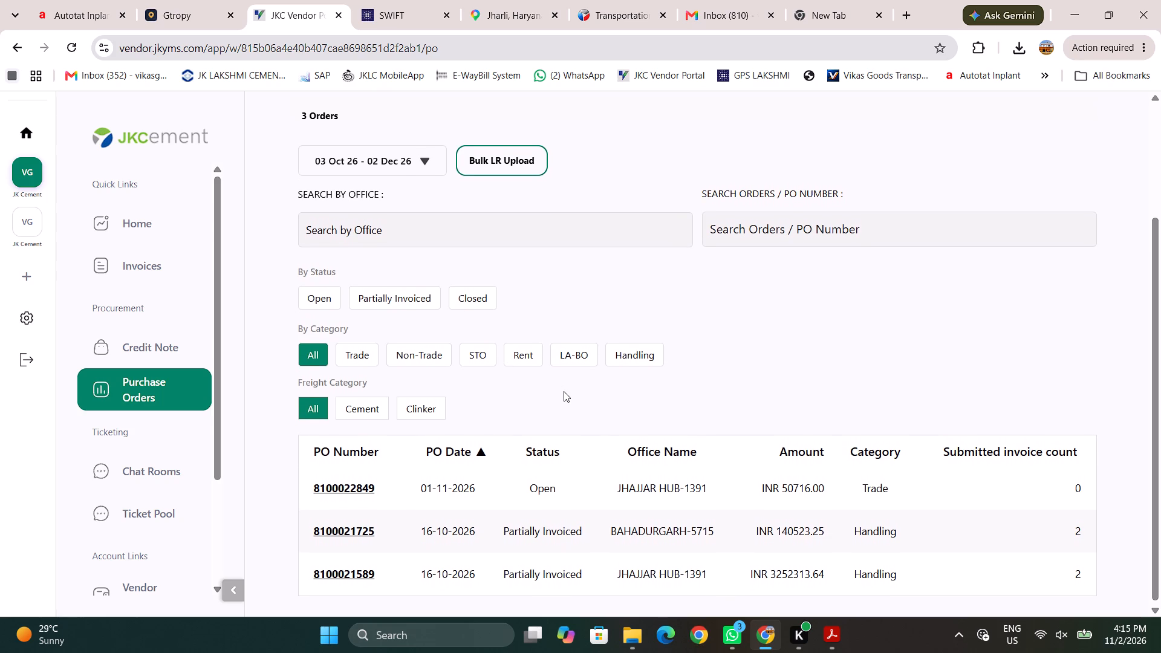
scroll(564, 391, "down", 1)
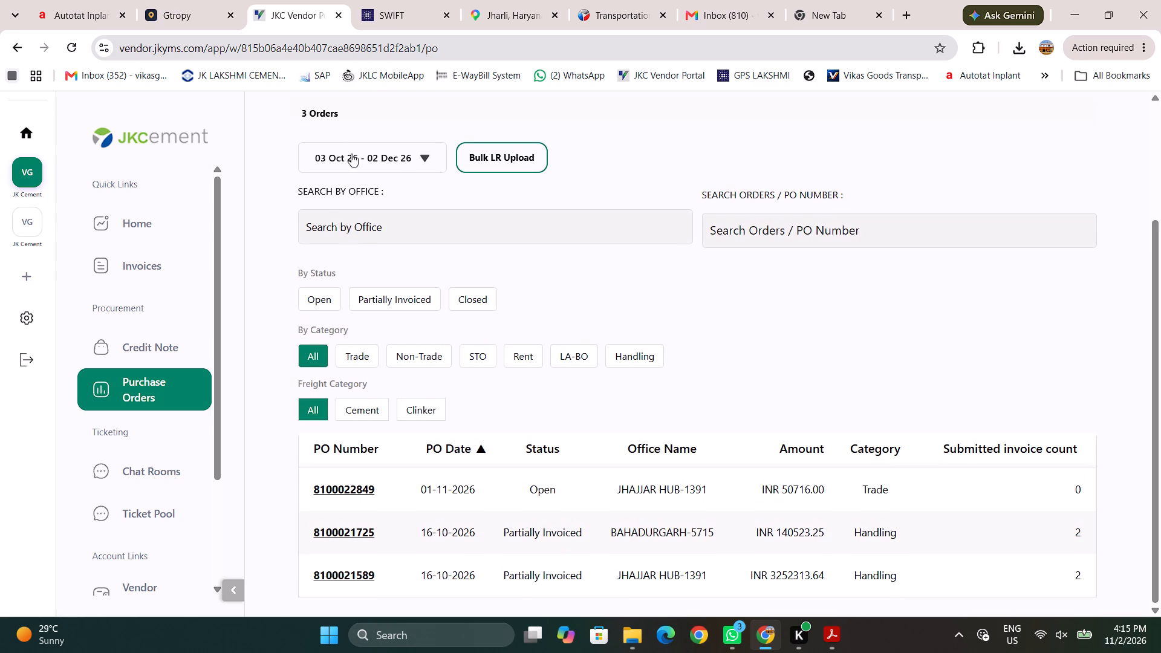
Set the purchase order date filter to the range 01 Aug 26 to 02 Nov 26.
left_click(400, 157)
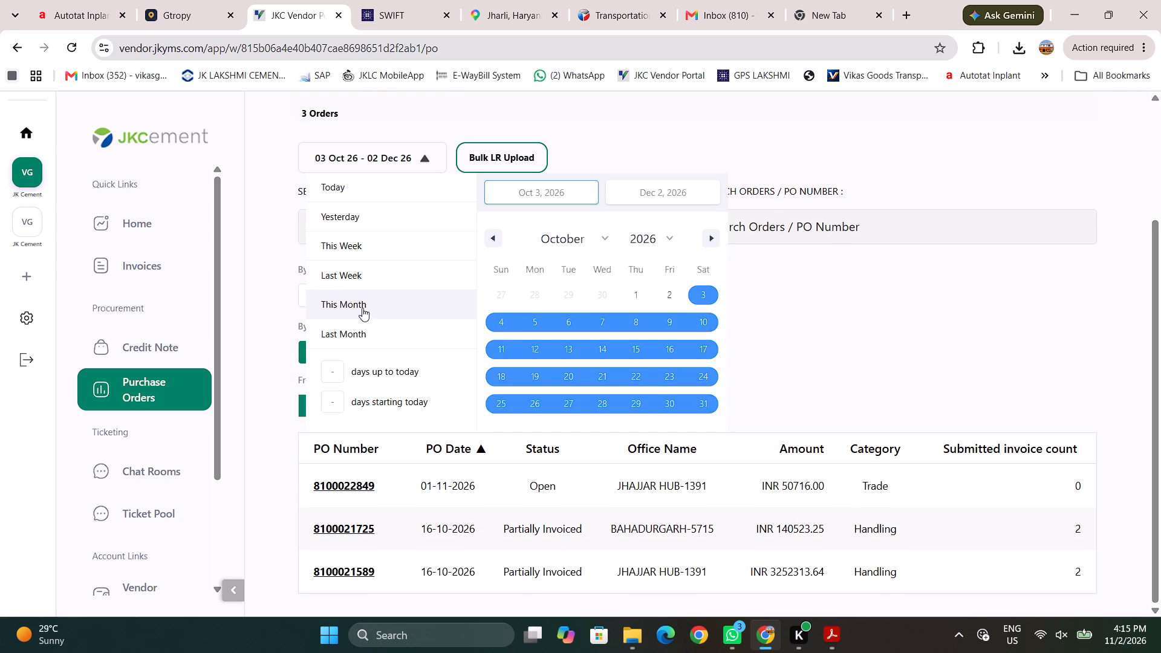
double_click(495, 242)
left_click(704, 285)
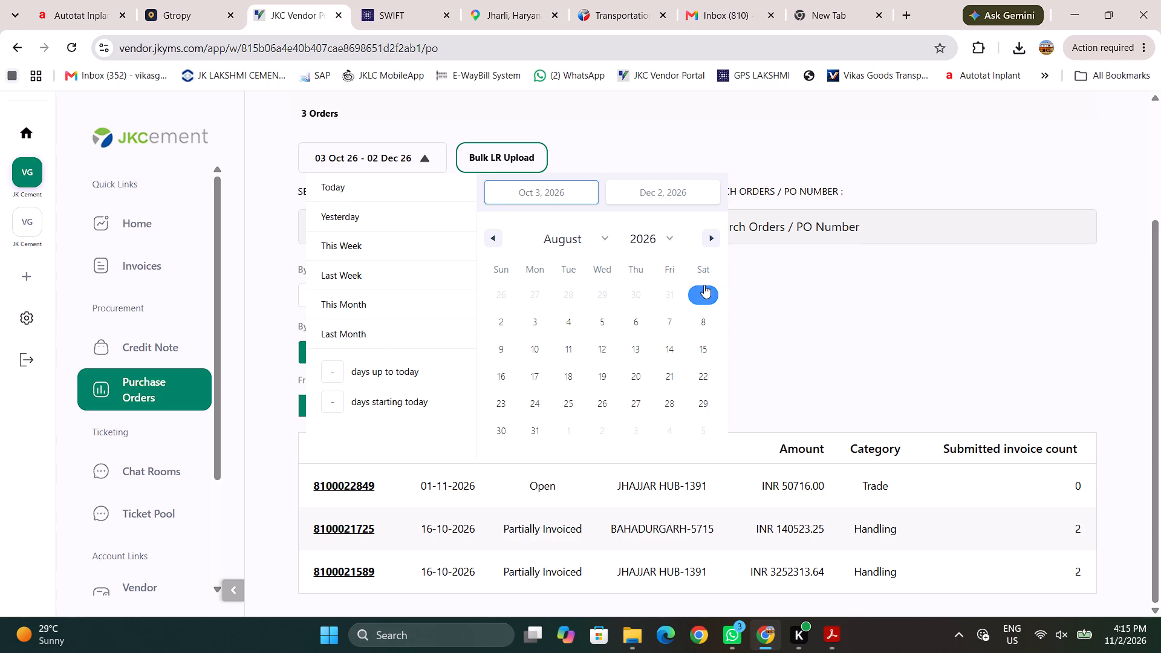
left_click(715, 259)
left_click(715, 259)
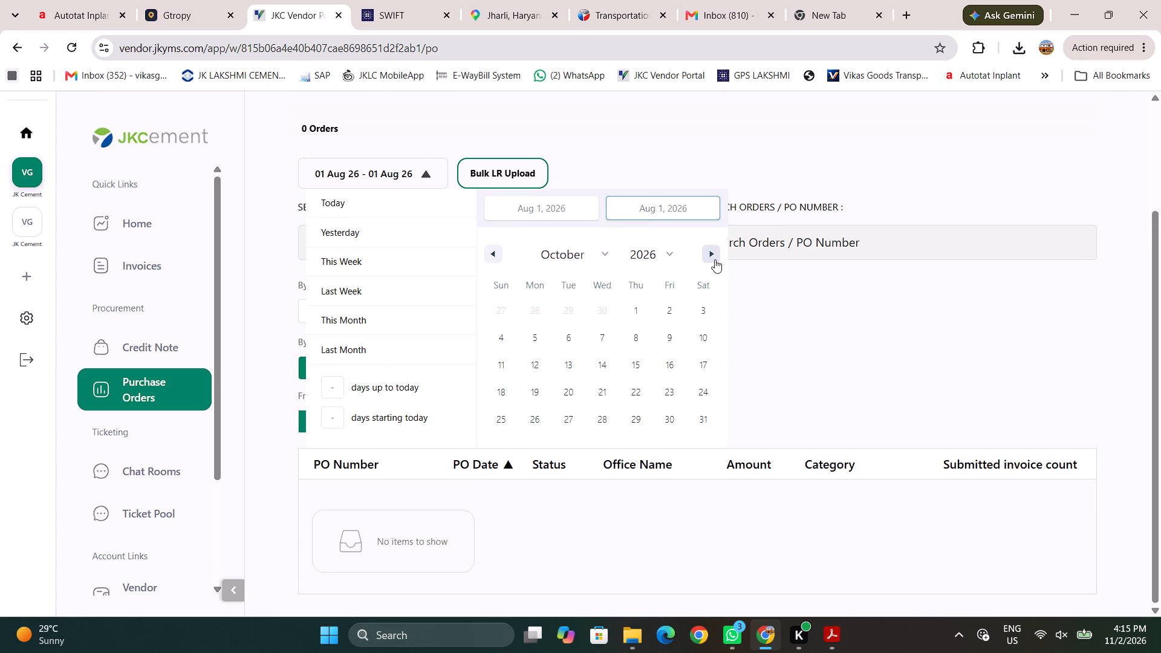
left_click(715, 259)
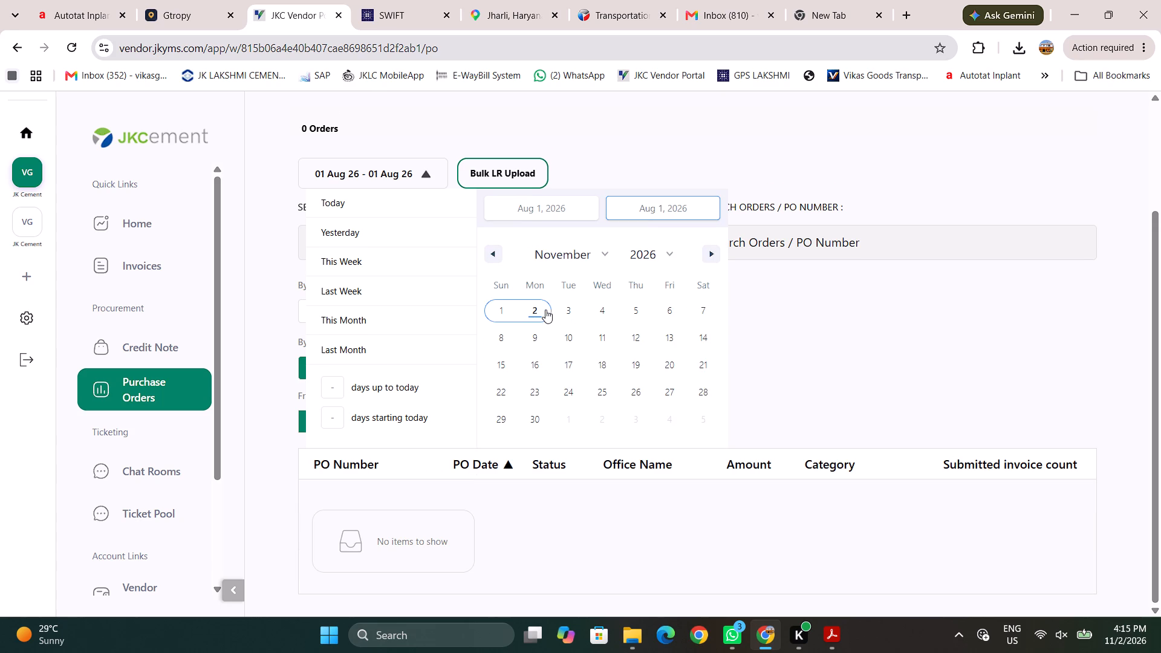
left_click(541, 312)
left_click(859, 290)
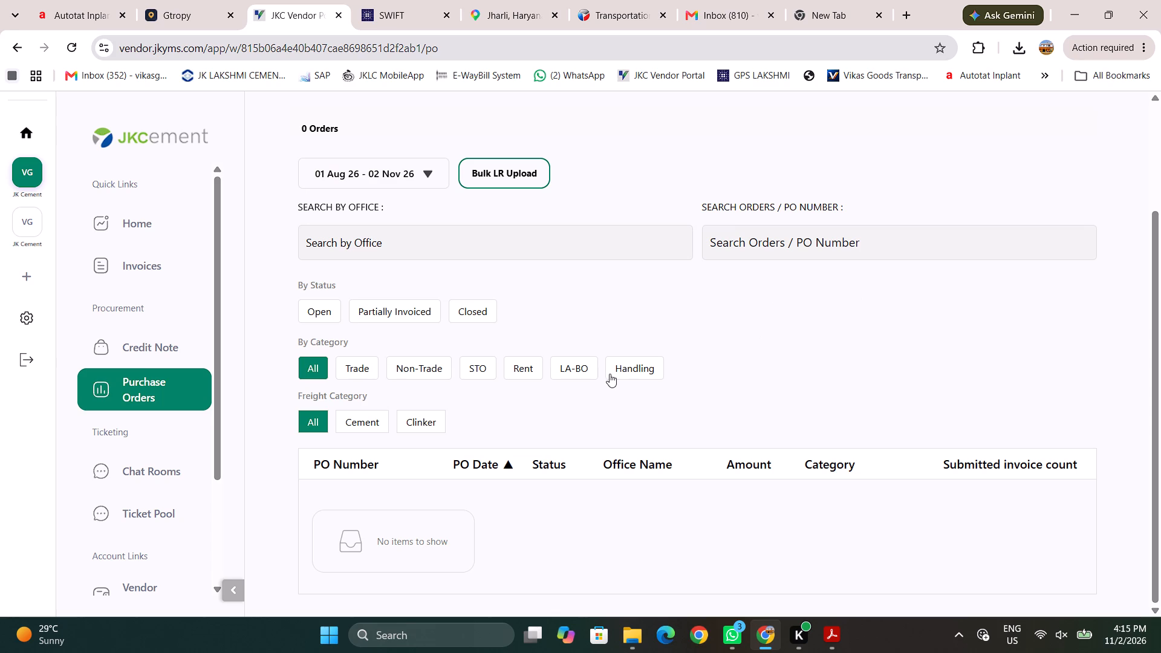
scroll(610, 374, "down", 6)
scroll(629, 423, "down", 6)
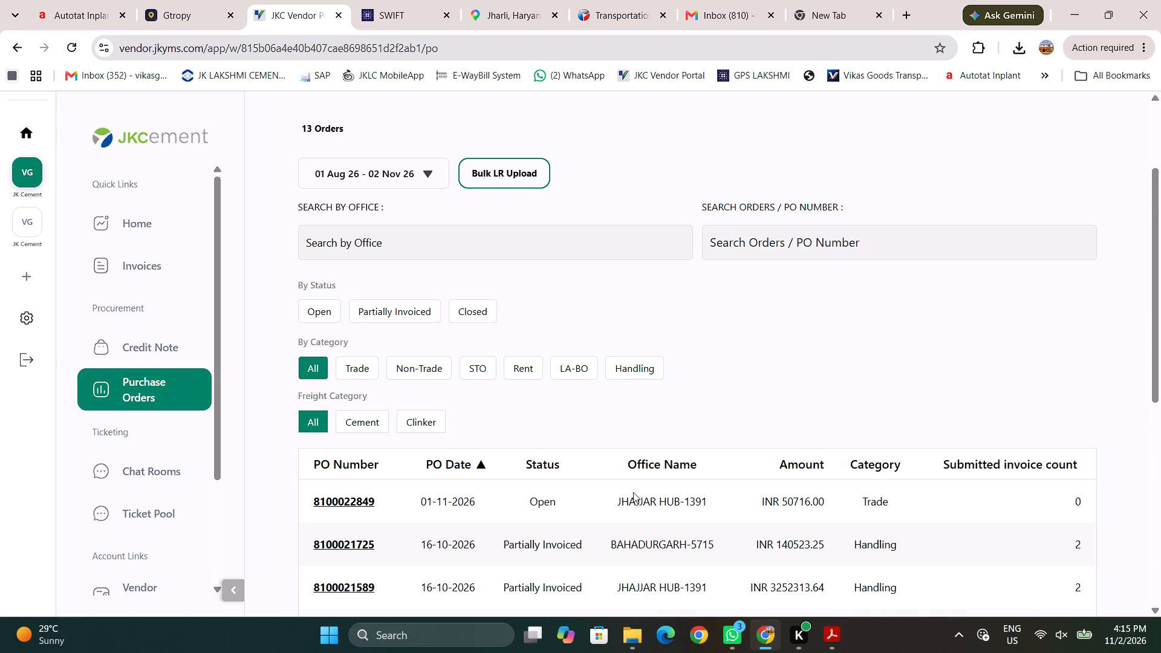
scroll(633, 492, "down", 2)
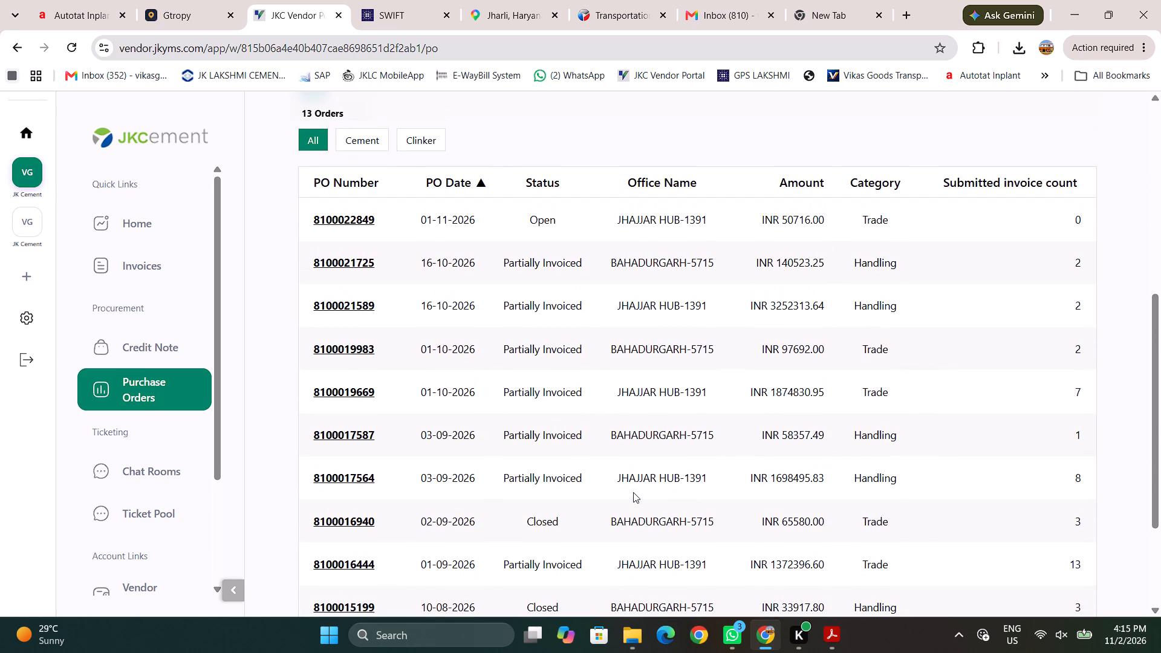
left_click(363, 391)
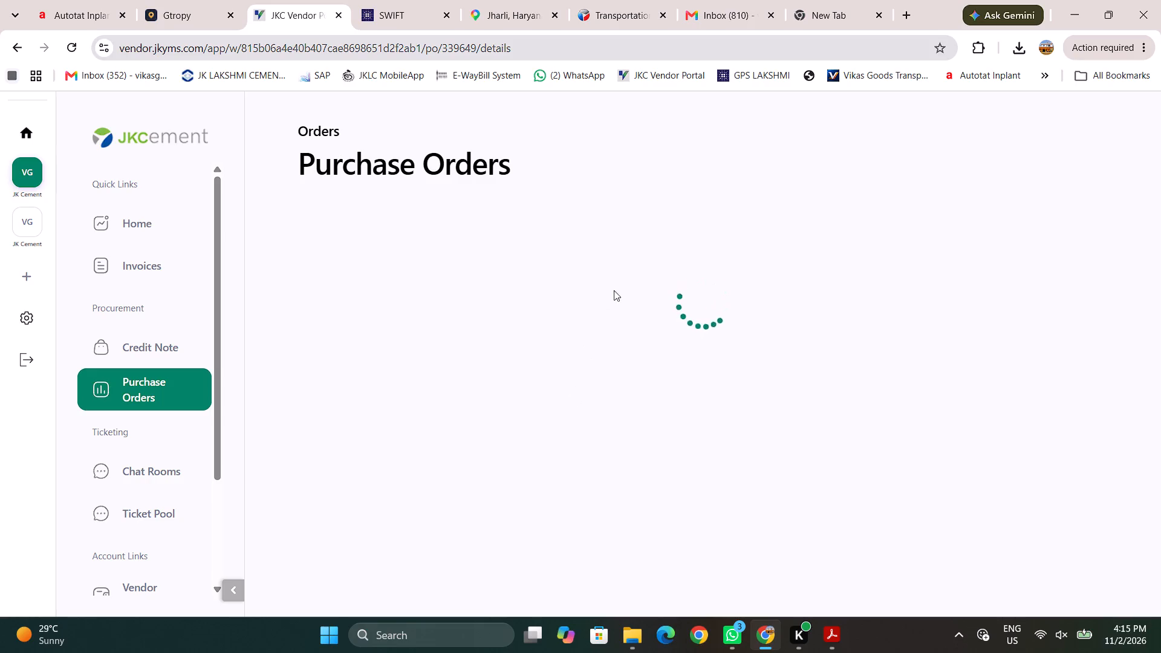
Select all available GRNs at once in the order's GRN/SES table.
scroll(599, 388, "down", 3)
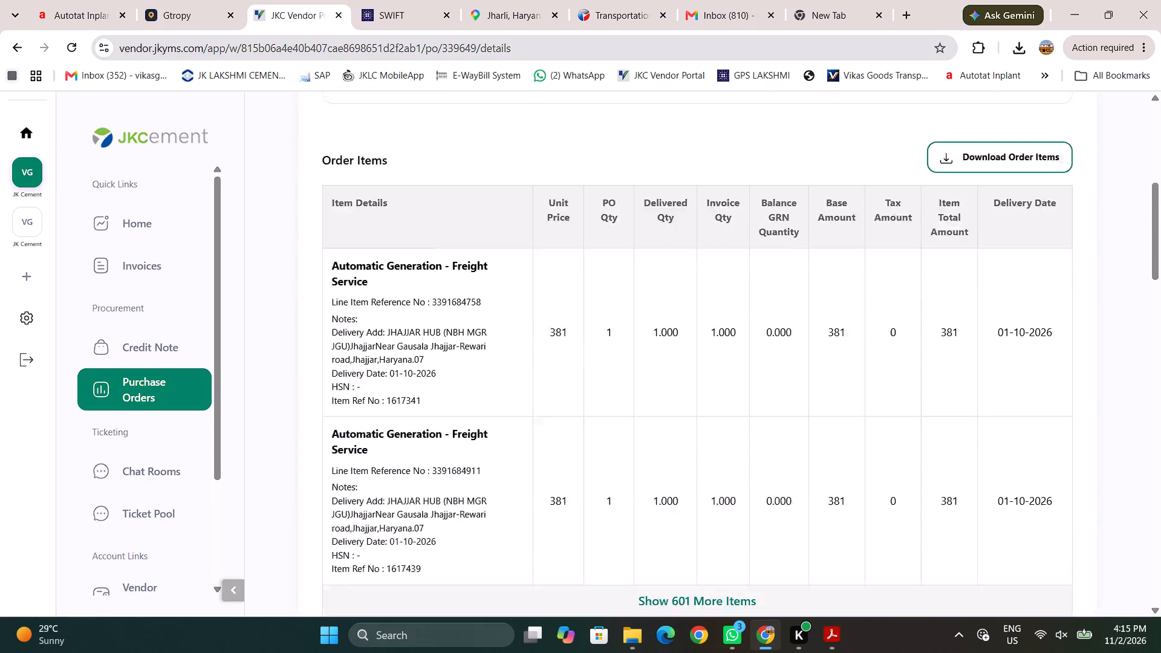
scroll(599, 388, "down", 4)
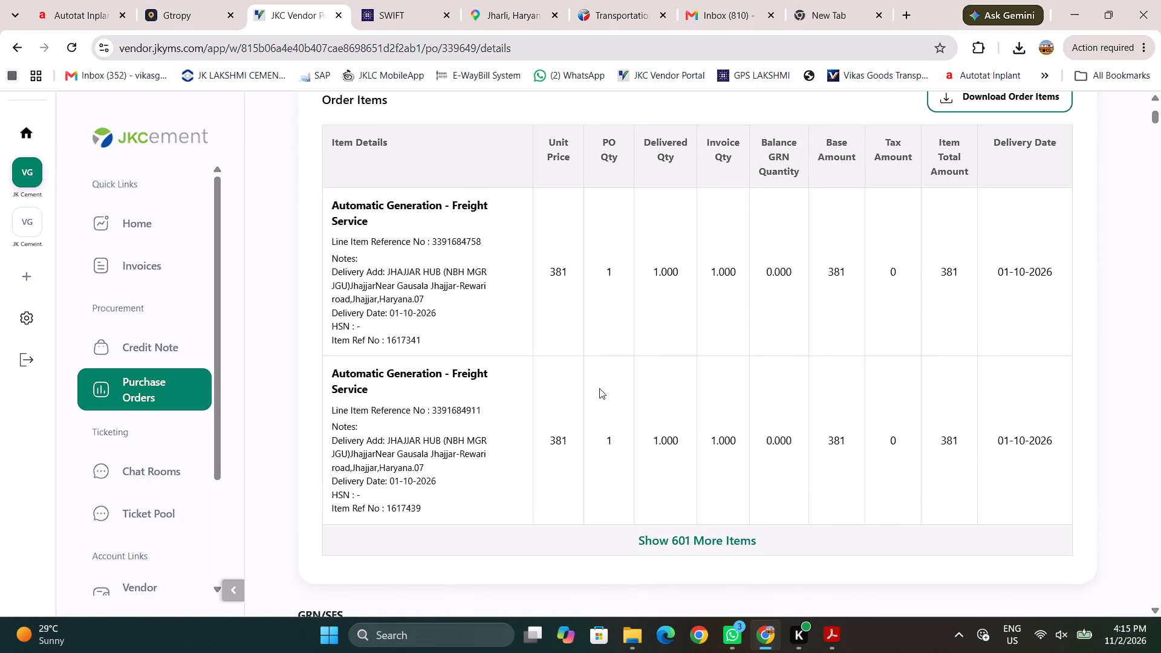
scroll(599, 388, "down", 2)
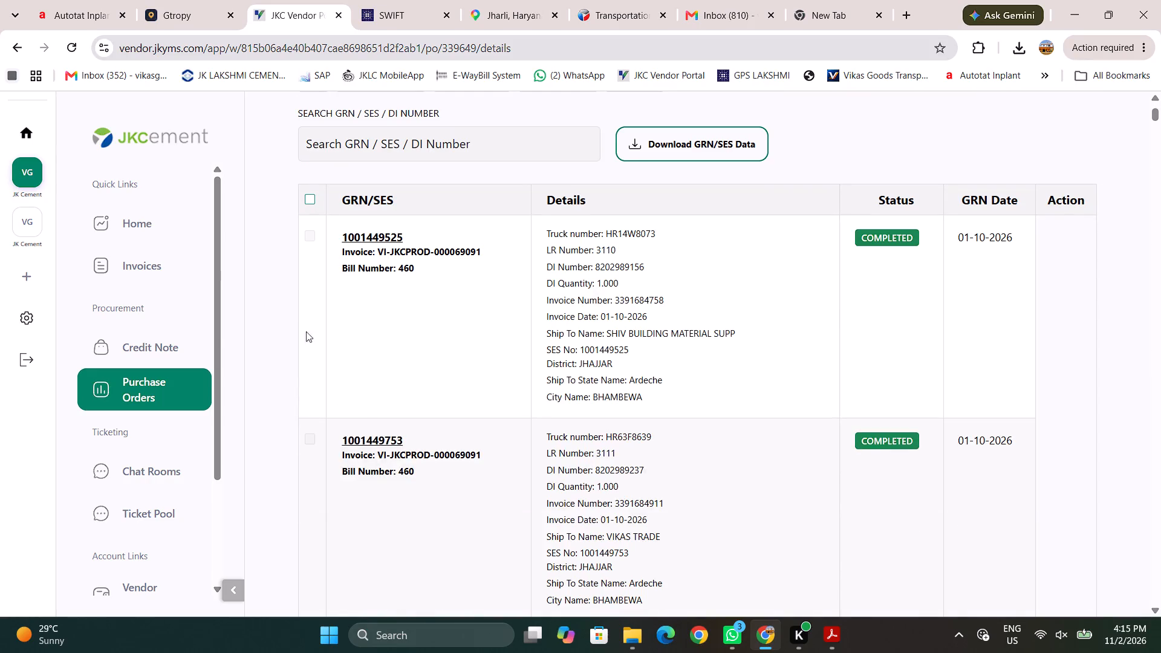
left_click(311, 201)
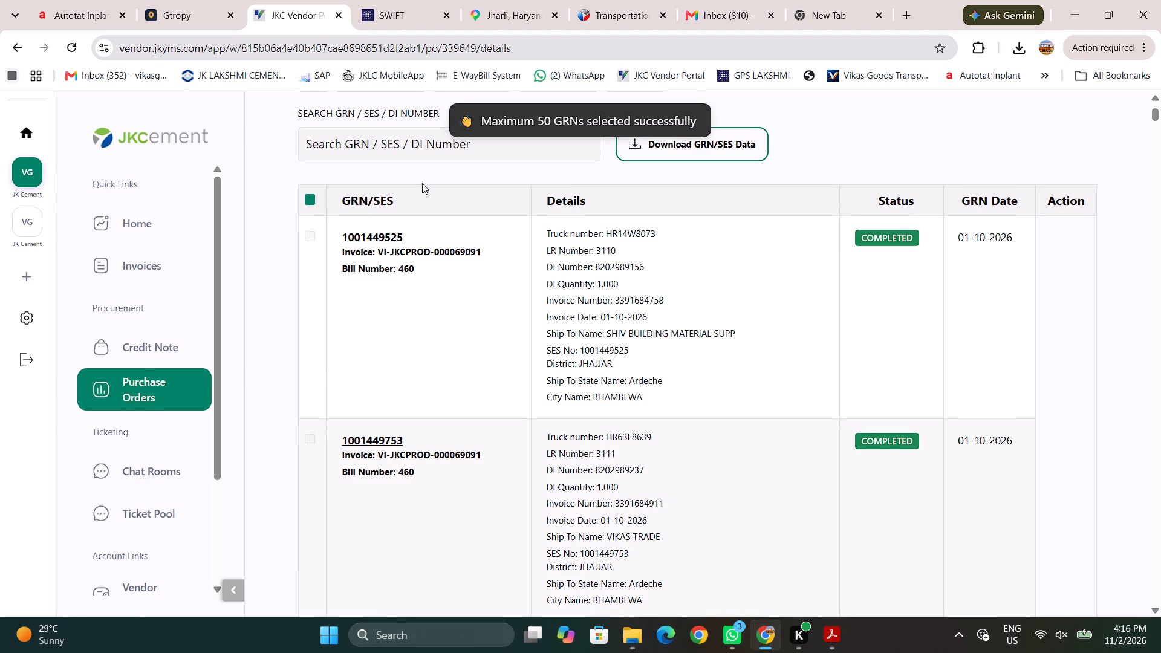
Start an invoice submission against the 50 selected GRNs and generate its billing summary.
scroll(493, 224, "up", 3)
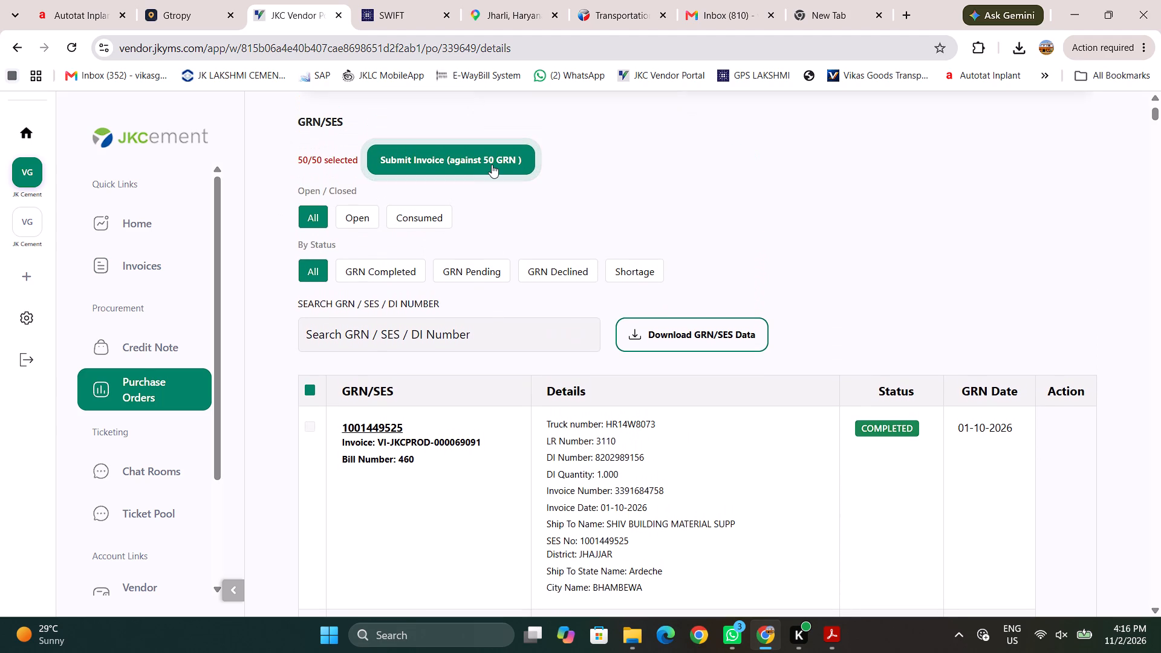
left_click(494, 159)
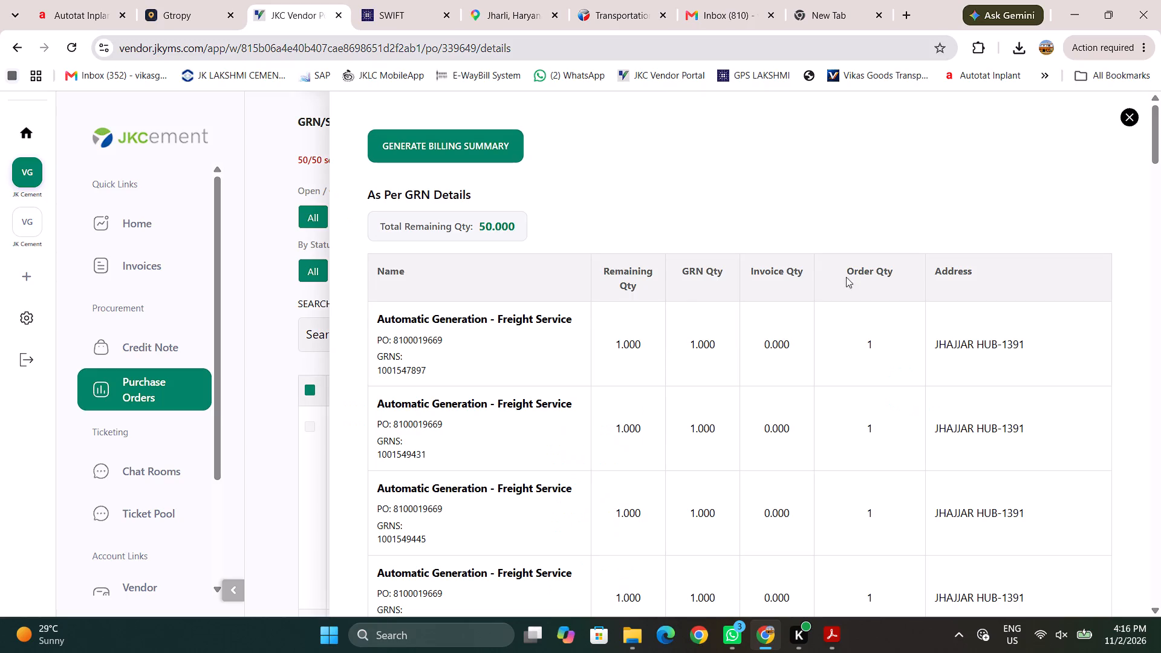
left_click(444, 139)
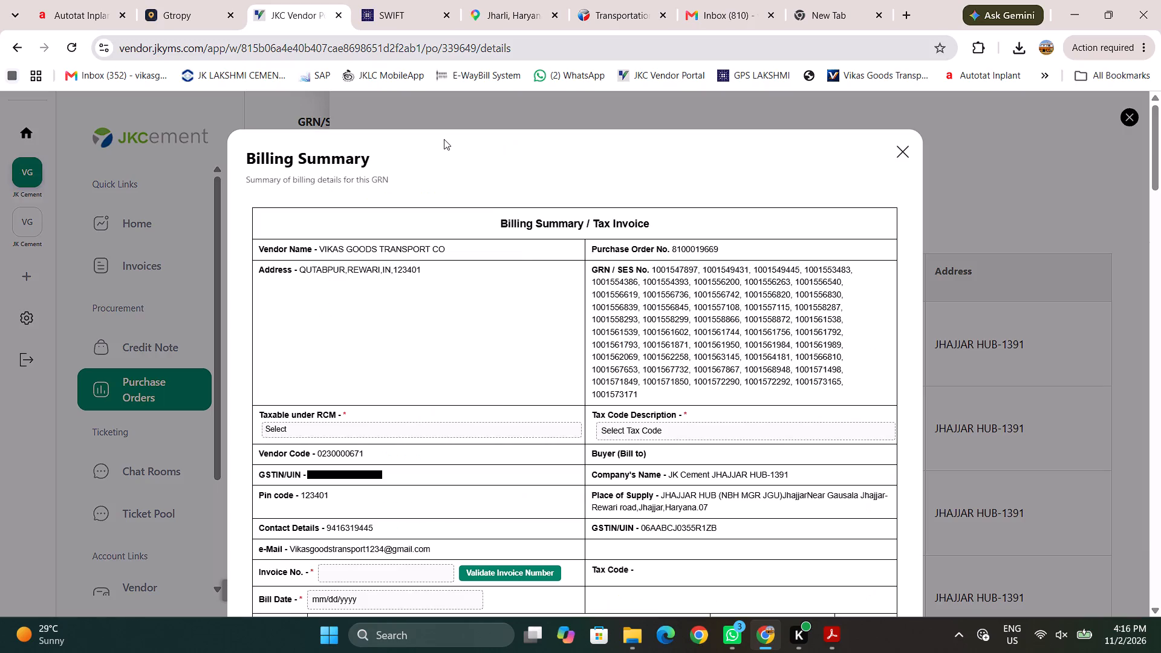
In the billing summary, set Taxable under RCM to No and the tax code to GST: IN: CGST(9%) SGST(9%) - GC.
scroll(406, 458, "down", 1)
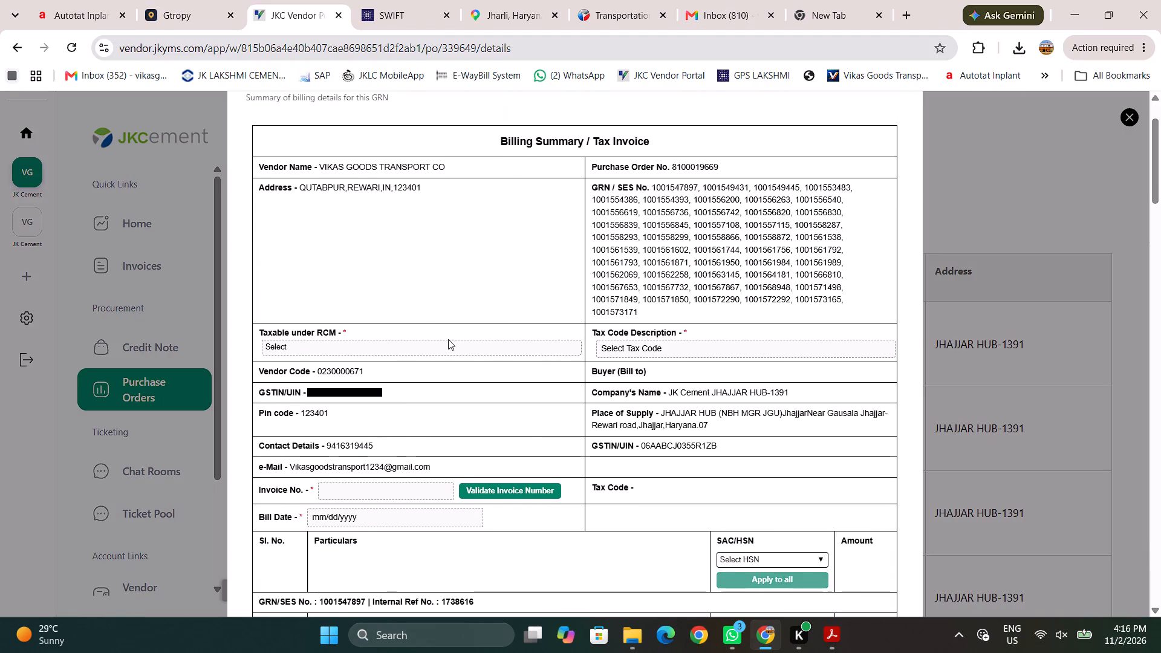
left_click(454, 348)
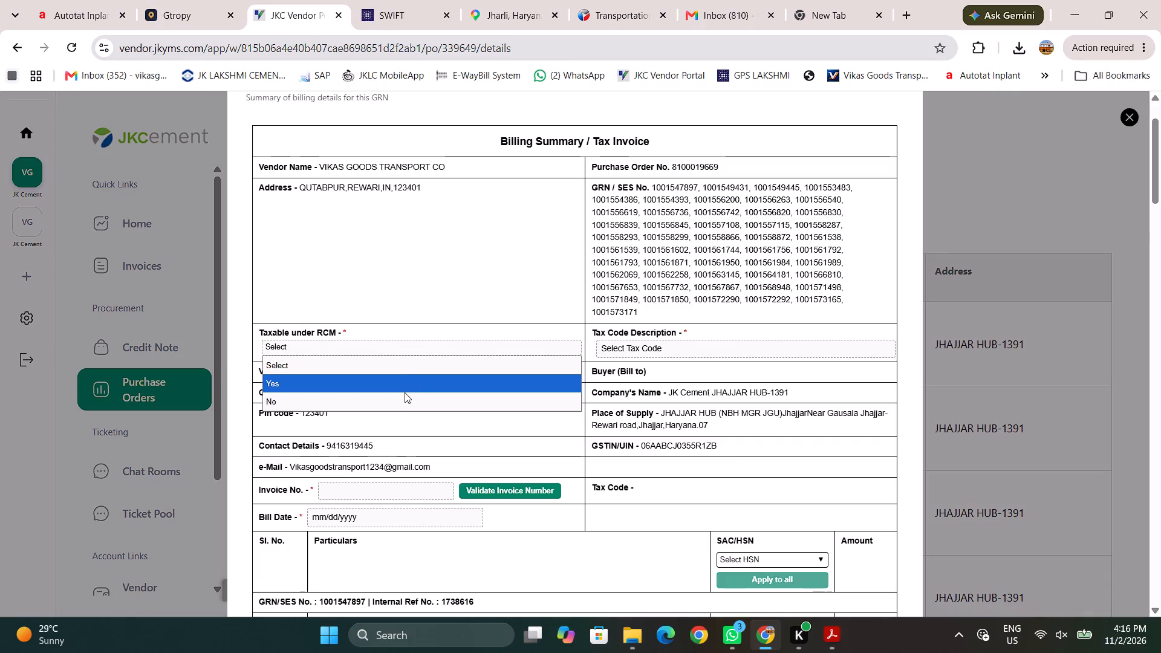
left_click(405, 392)
left_click(662, 352)
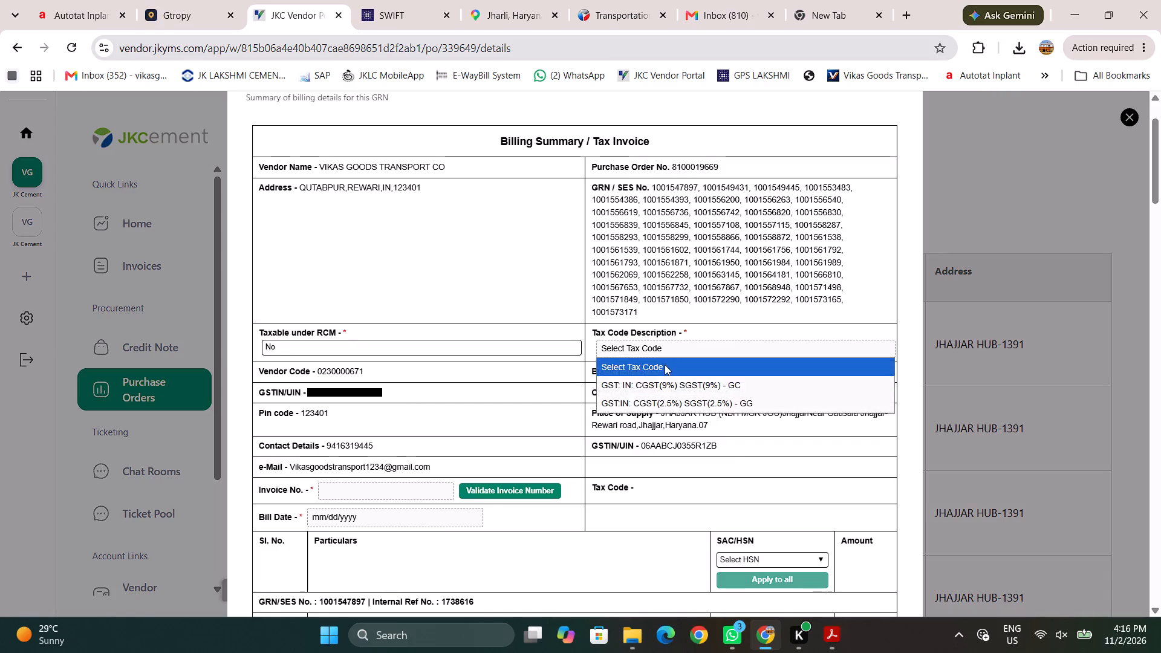
left_click(667, 380)
scroll(382, 420, "down", 4)
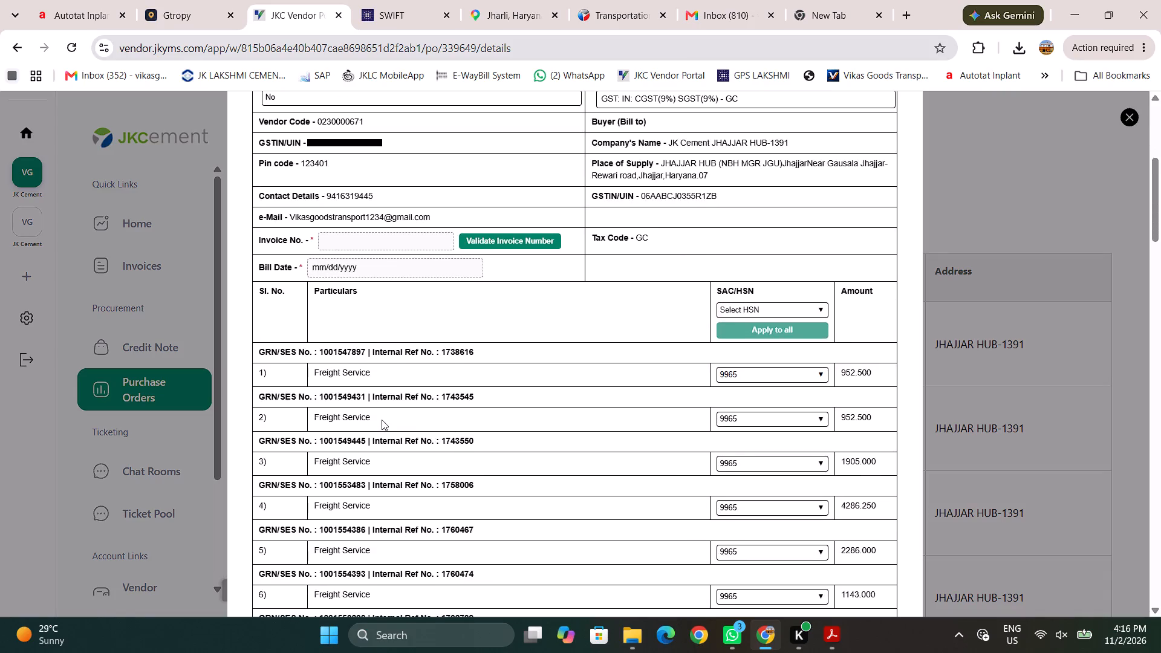
Enter 483 as the invoice number in the billing summary.
left_click(336, 232)
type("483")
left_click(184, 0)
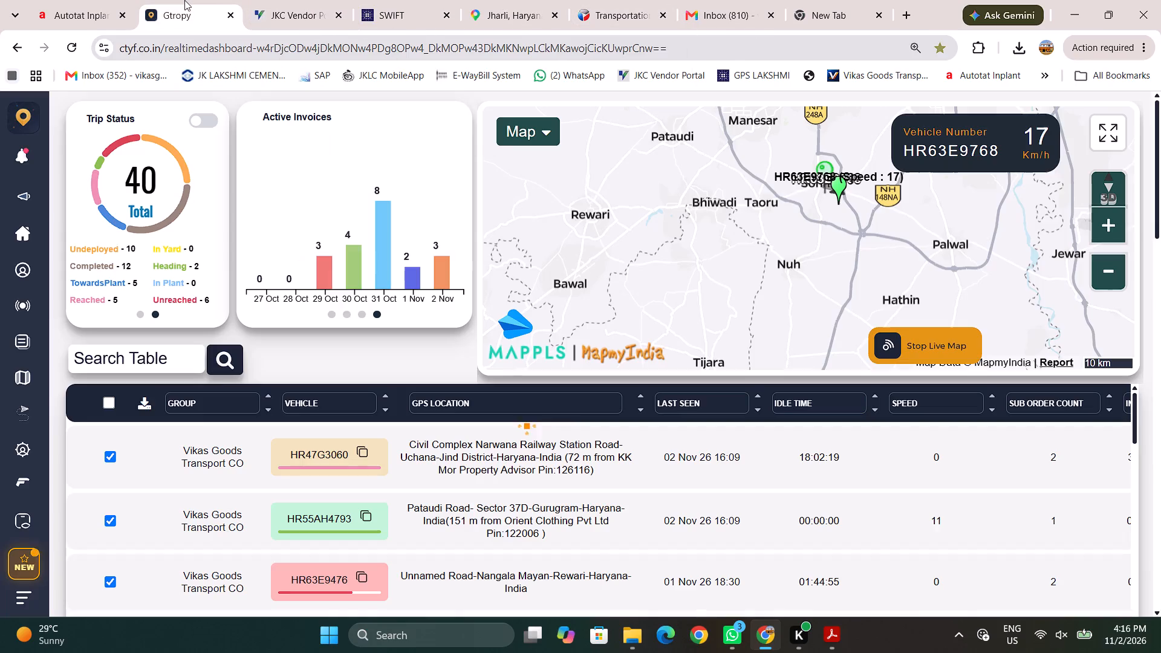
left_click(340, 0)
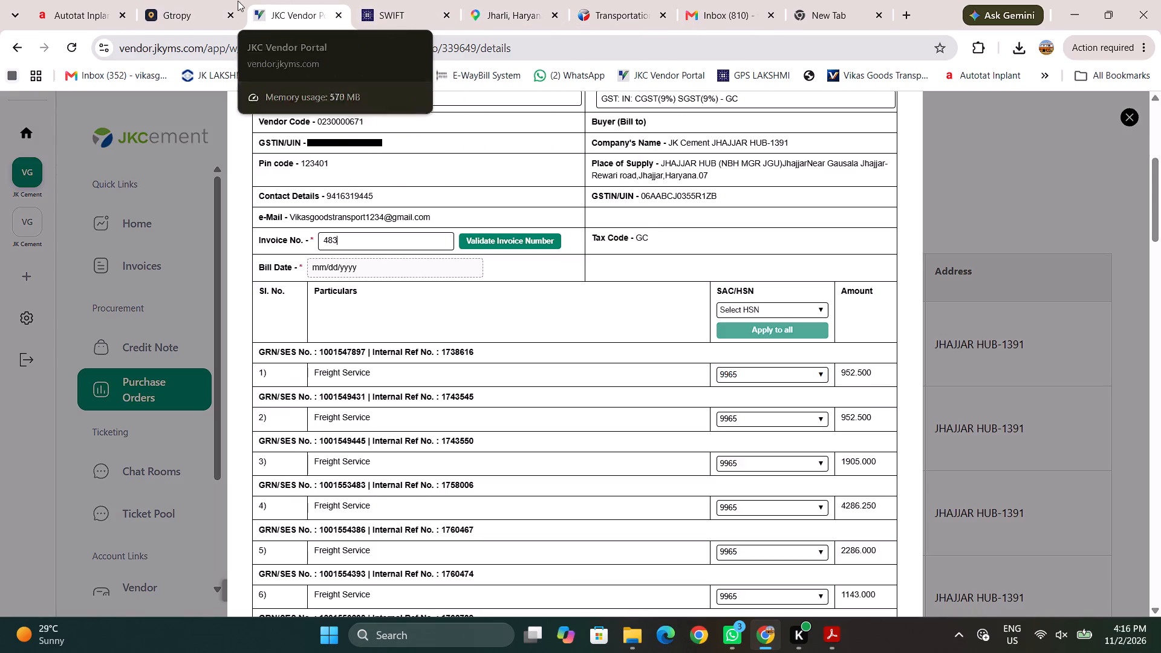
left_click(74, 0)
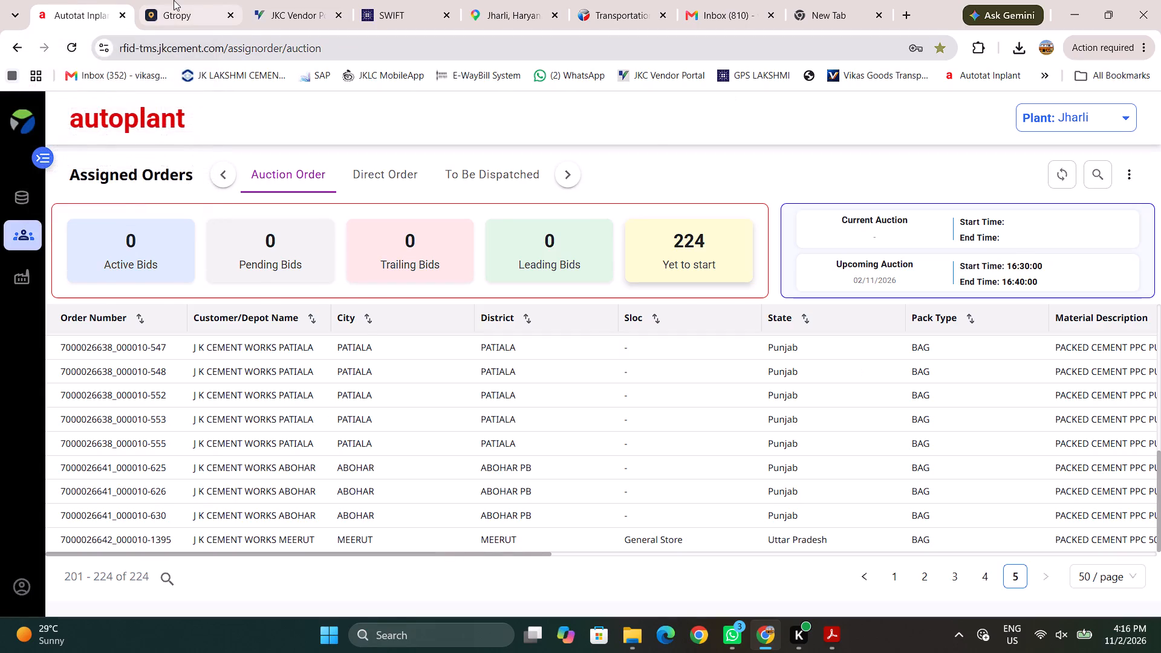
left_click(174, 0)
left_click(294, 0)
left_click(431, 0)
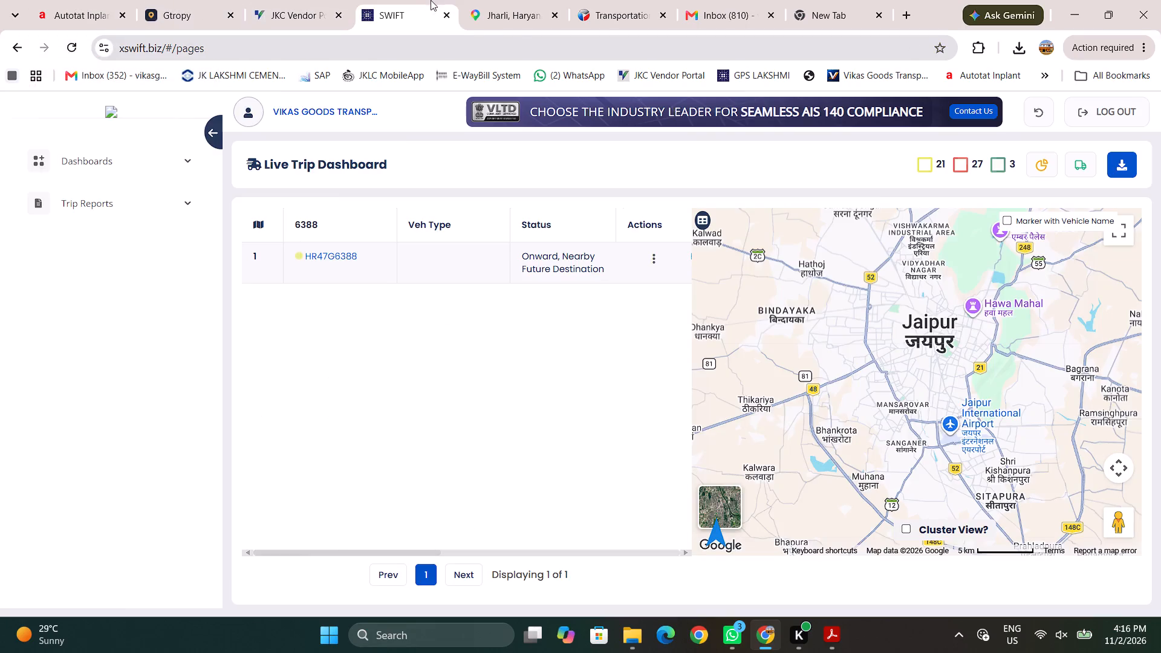
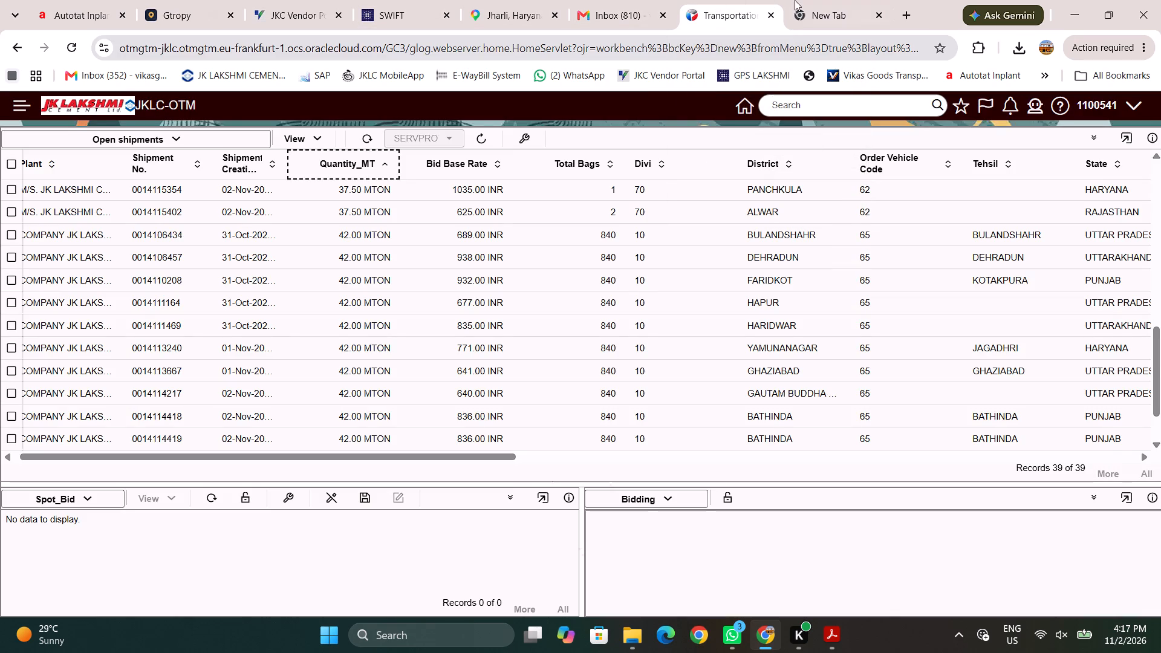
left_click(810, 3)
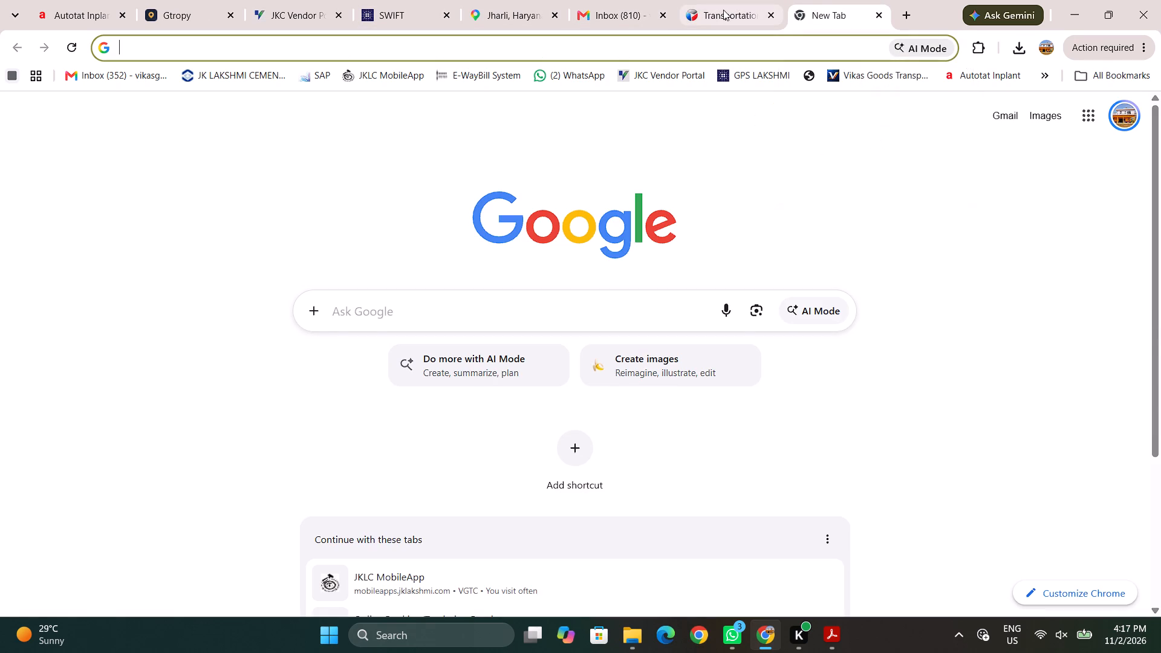
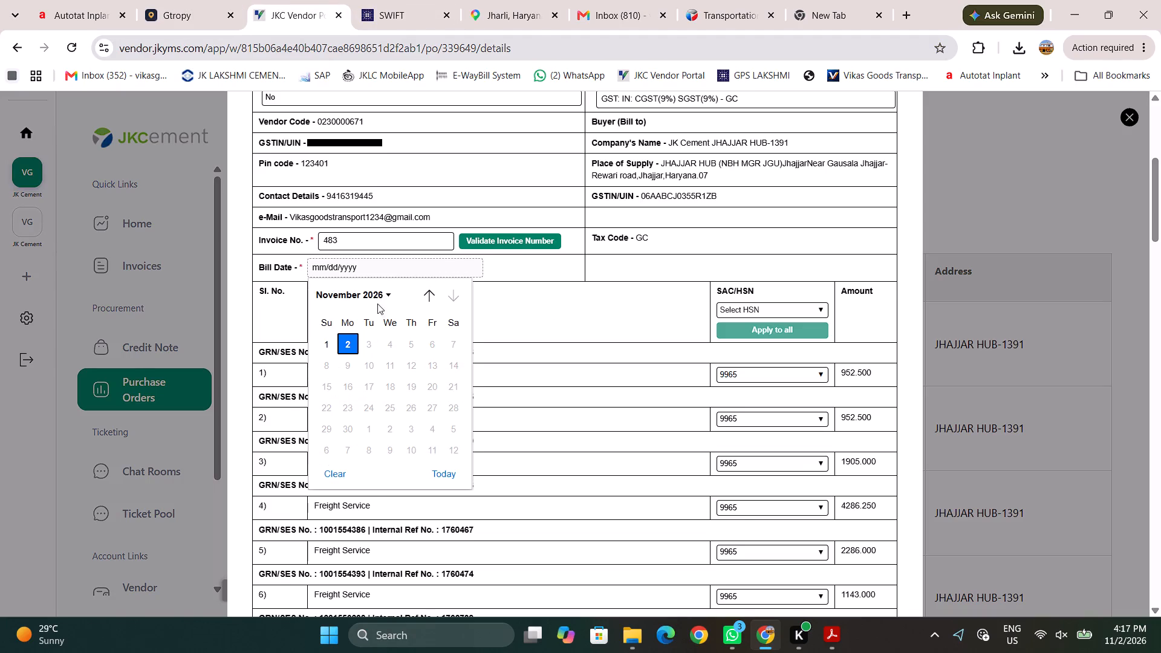
Set the invoice's bill date to 2 November 2026.
left_click(348, 343)
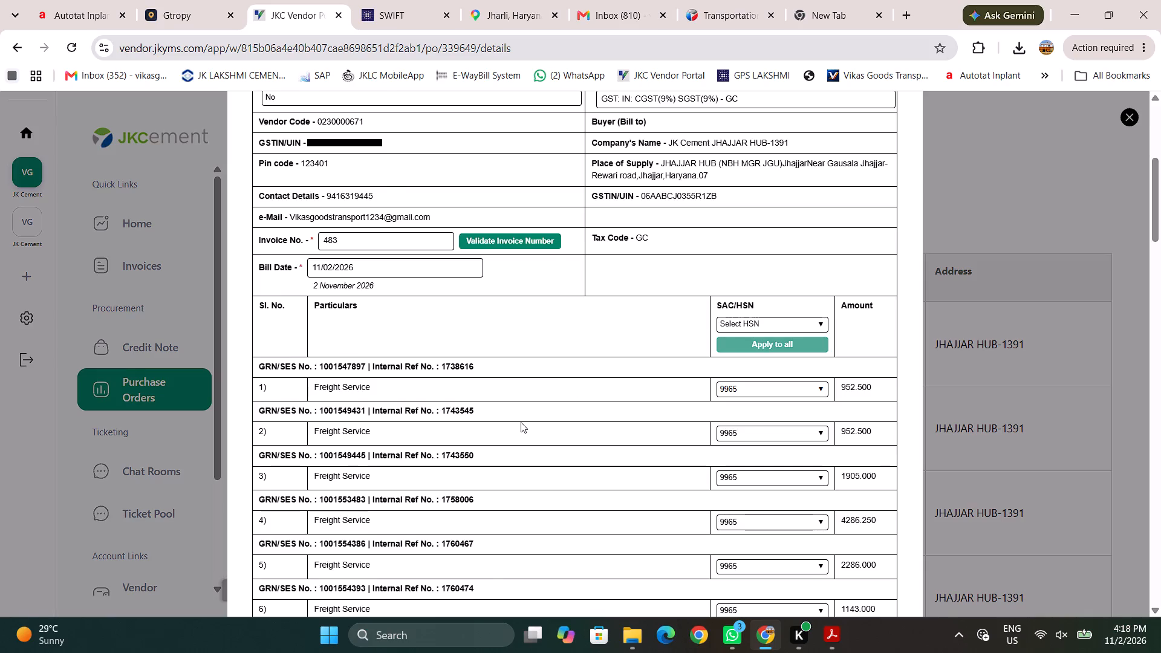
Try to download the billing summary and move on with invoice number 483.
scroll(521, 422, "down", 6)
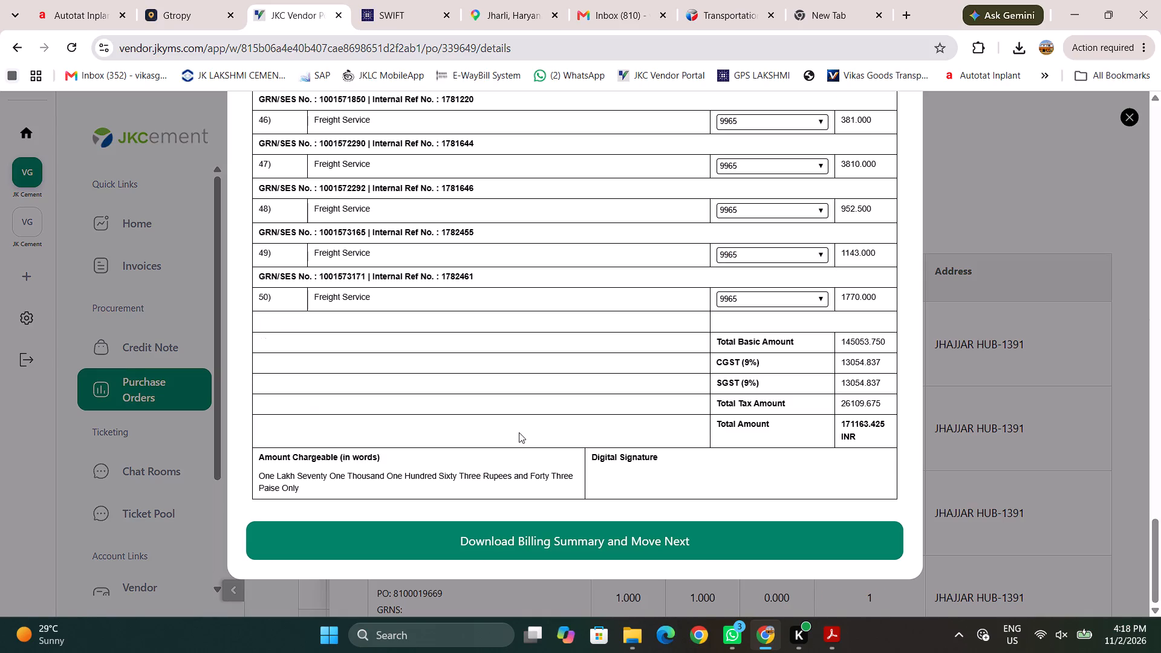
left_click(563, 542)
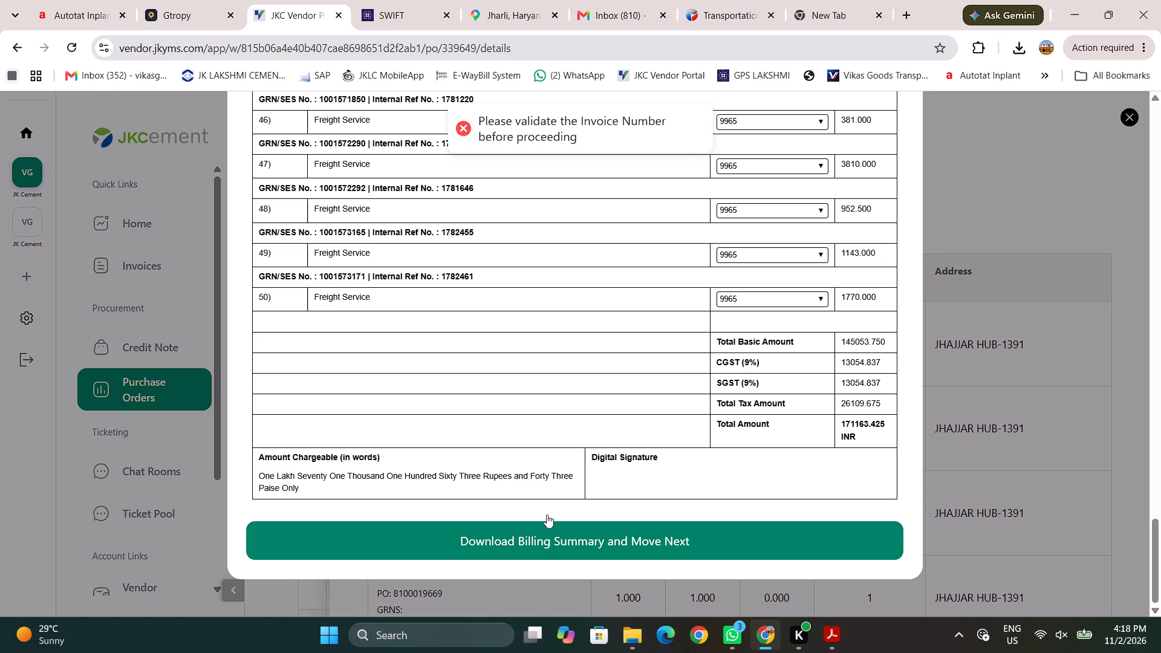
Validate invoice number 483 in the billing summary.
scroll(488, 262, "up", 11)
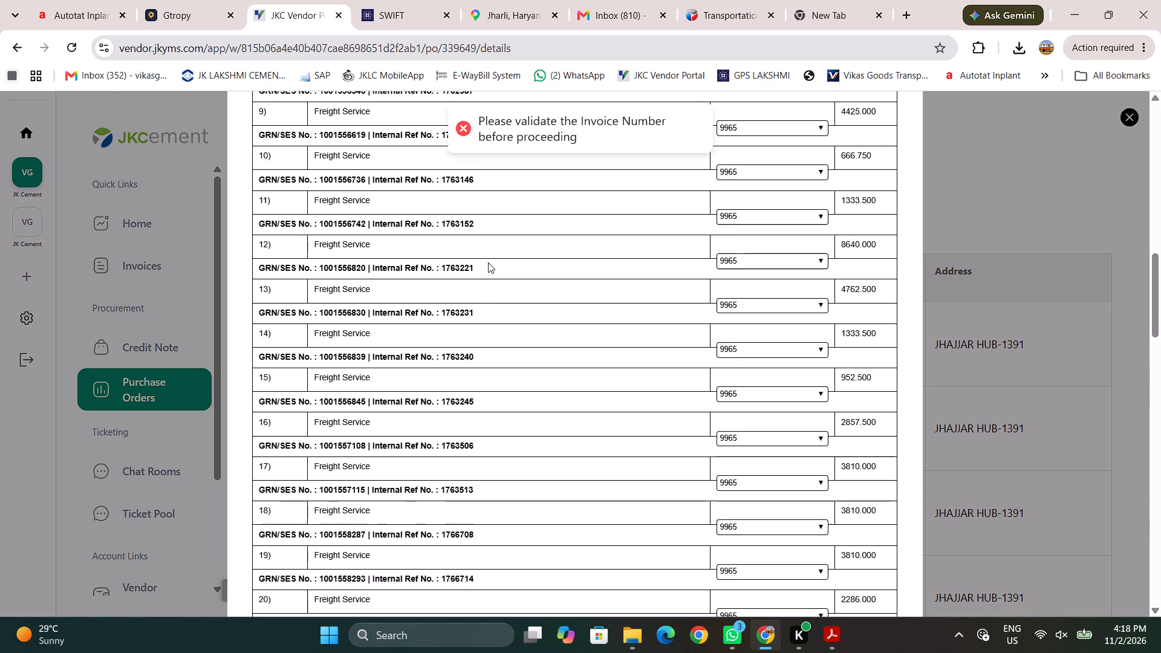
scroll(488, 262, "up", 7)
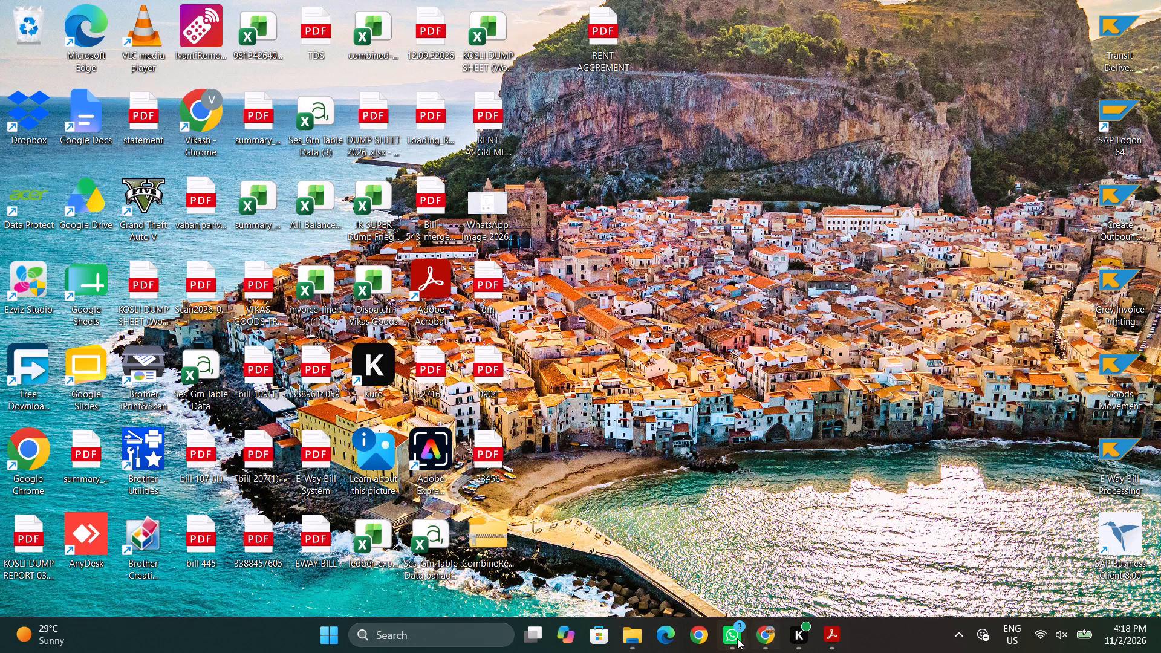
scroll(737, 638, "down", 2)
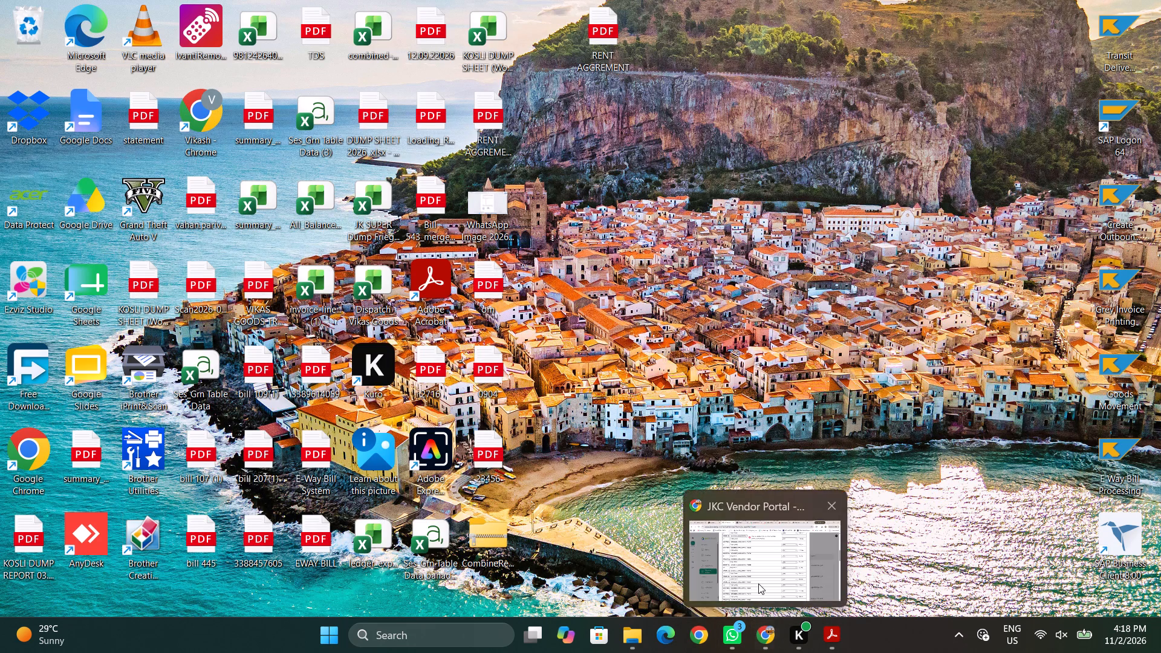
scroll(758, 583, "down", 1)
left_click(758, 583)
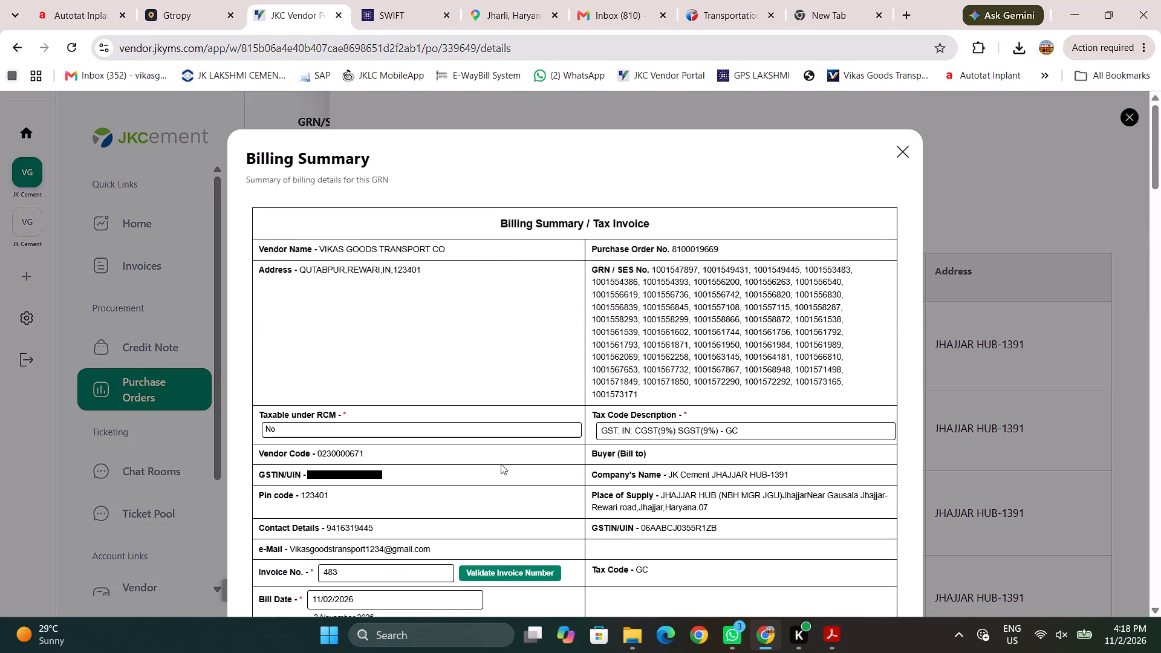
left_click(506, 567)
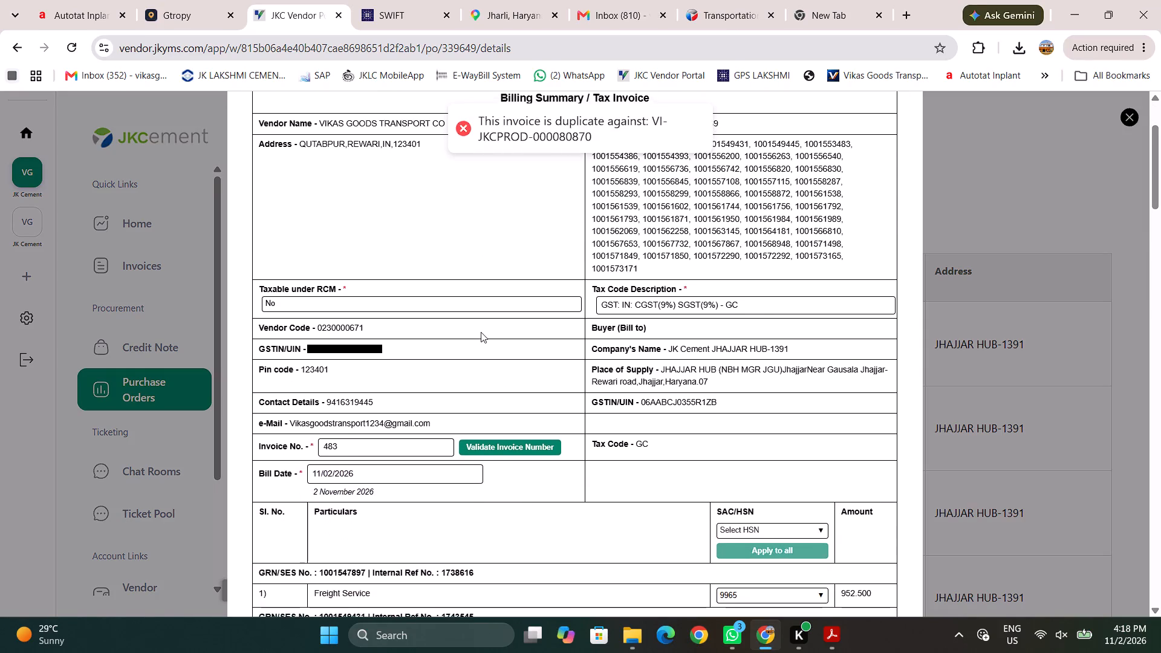
Change the billing summary's invoice number to 484 and validate it.
left_click(361, 470)
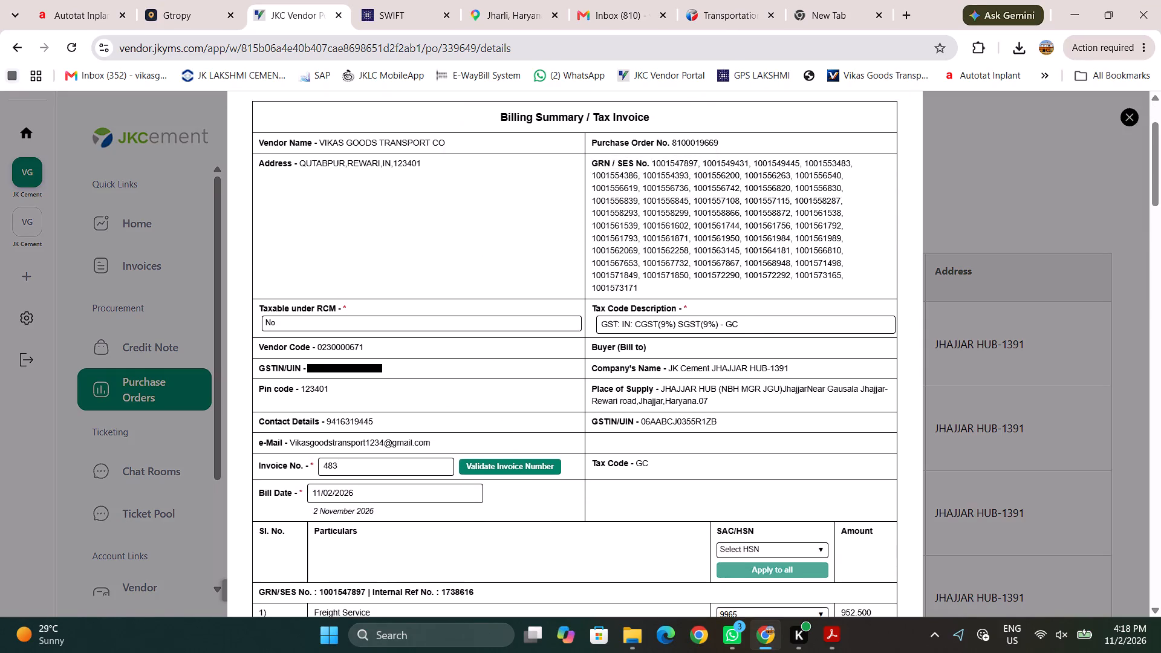
key("BackSpace")
key("4")
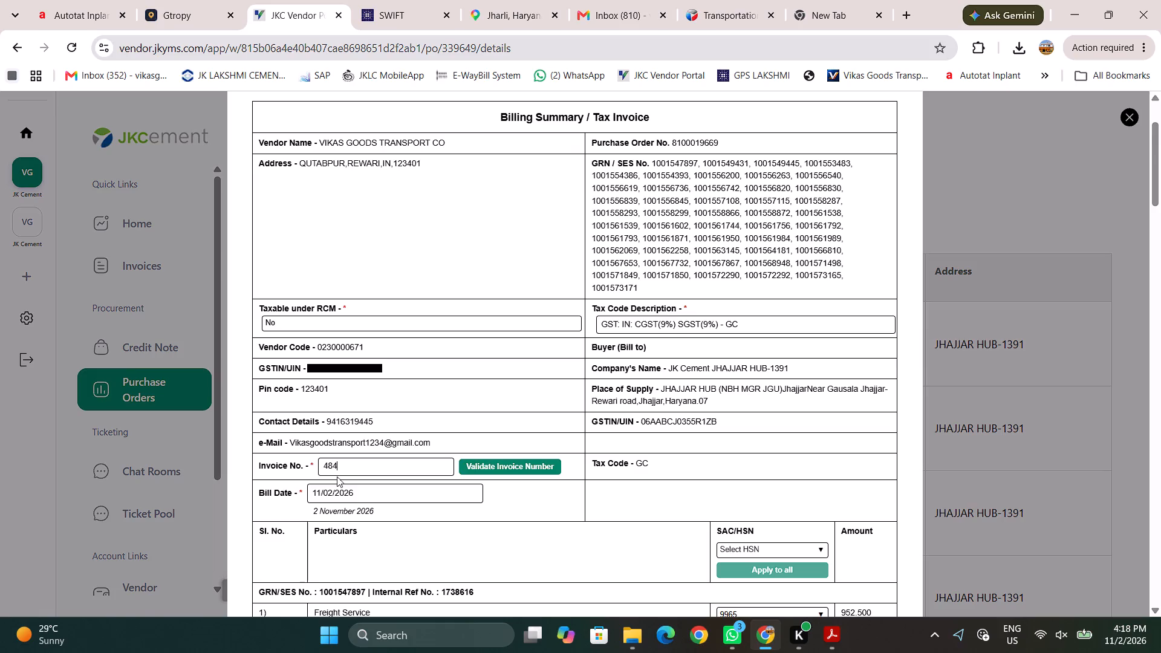
left_click(516, 468)
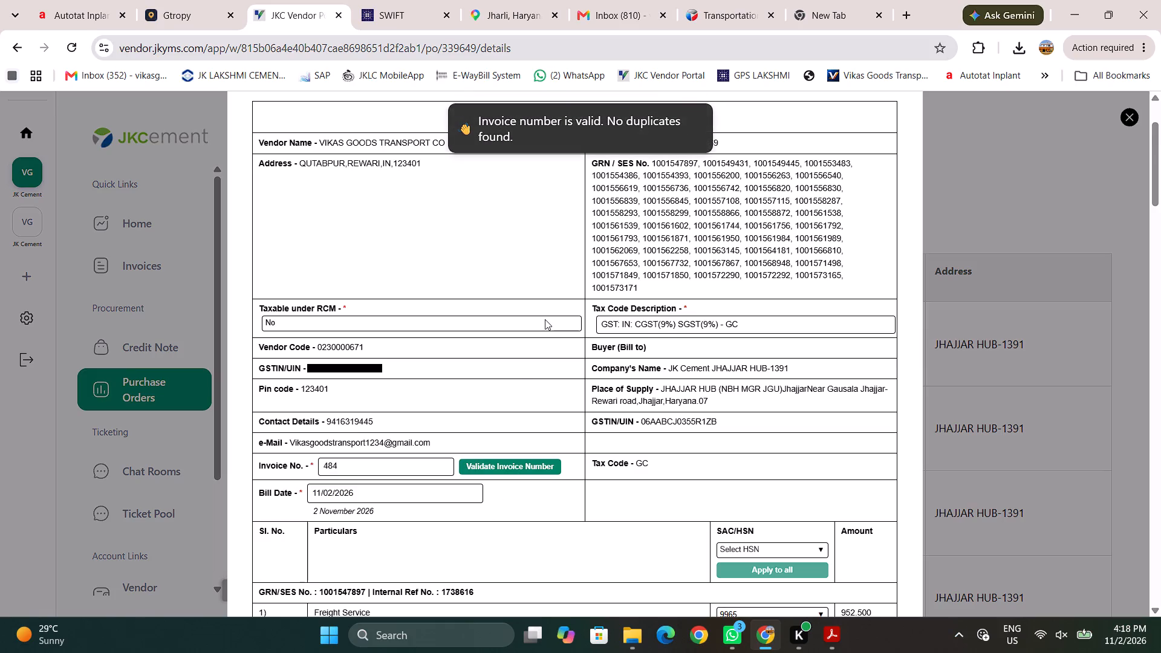
Download the completed billing summary and move on to the Submit Invoice form.
scroll(545, 319, "down", 7)
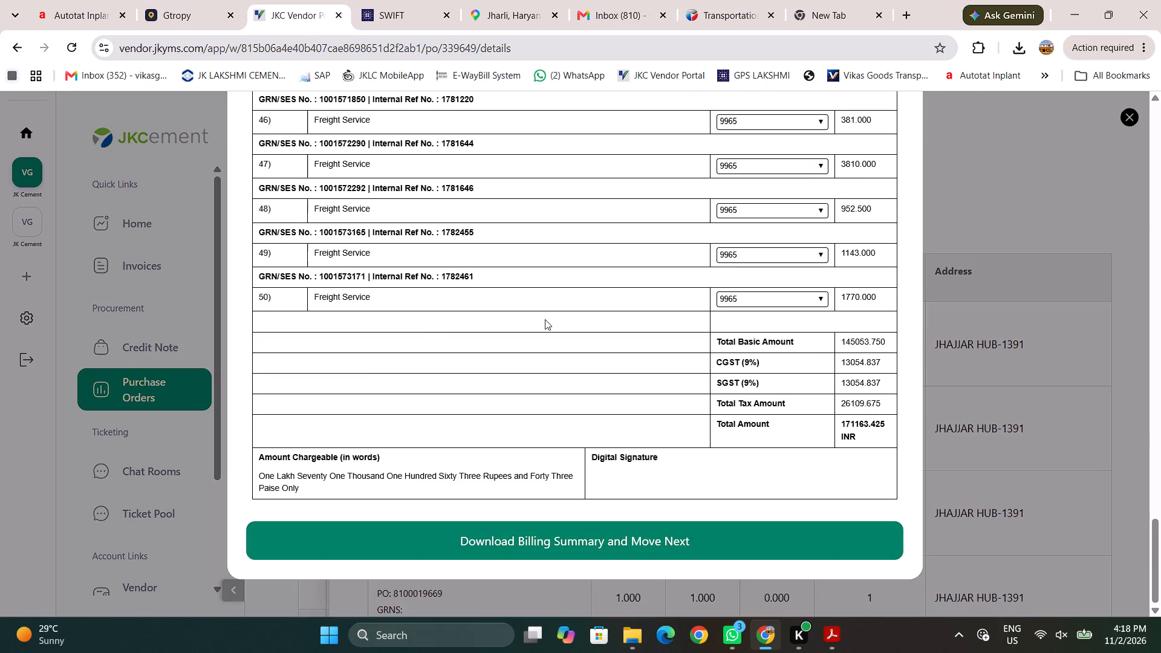
left_click(596, 545)
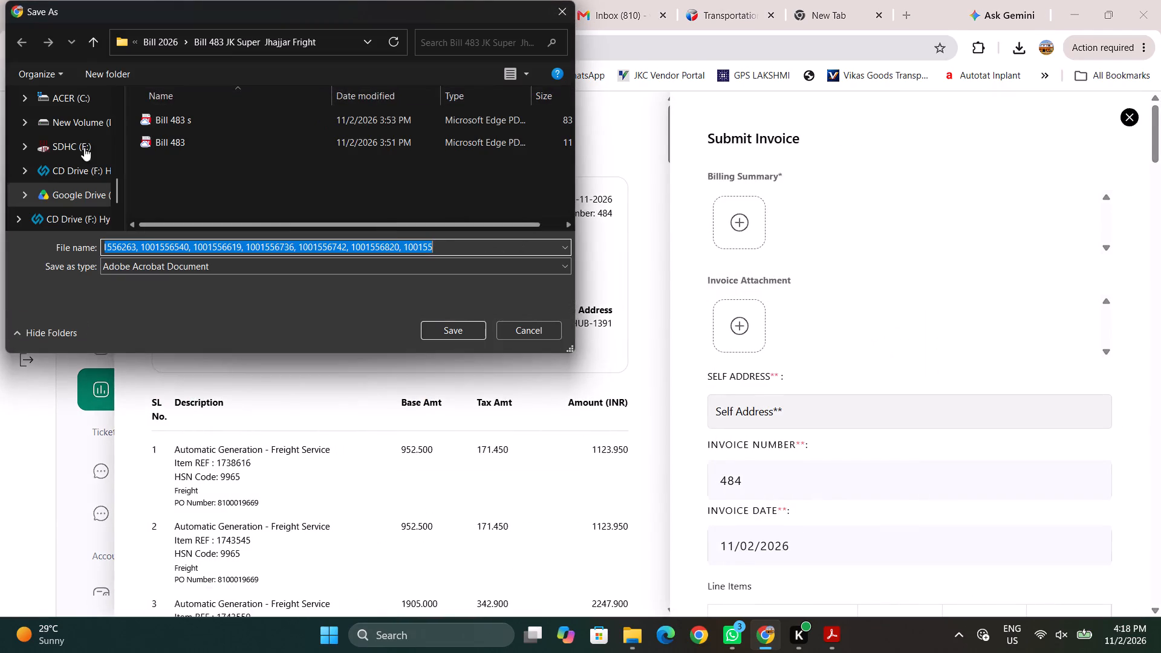
While choosing the save location, duplicate the Bill 483 JK Super Jhajjar Fright folder within Bill 2026.
left_click(98, 42)
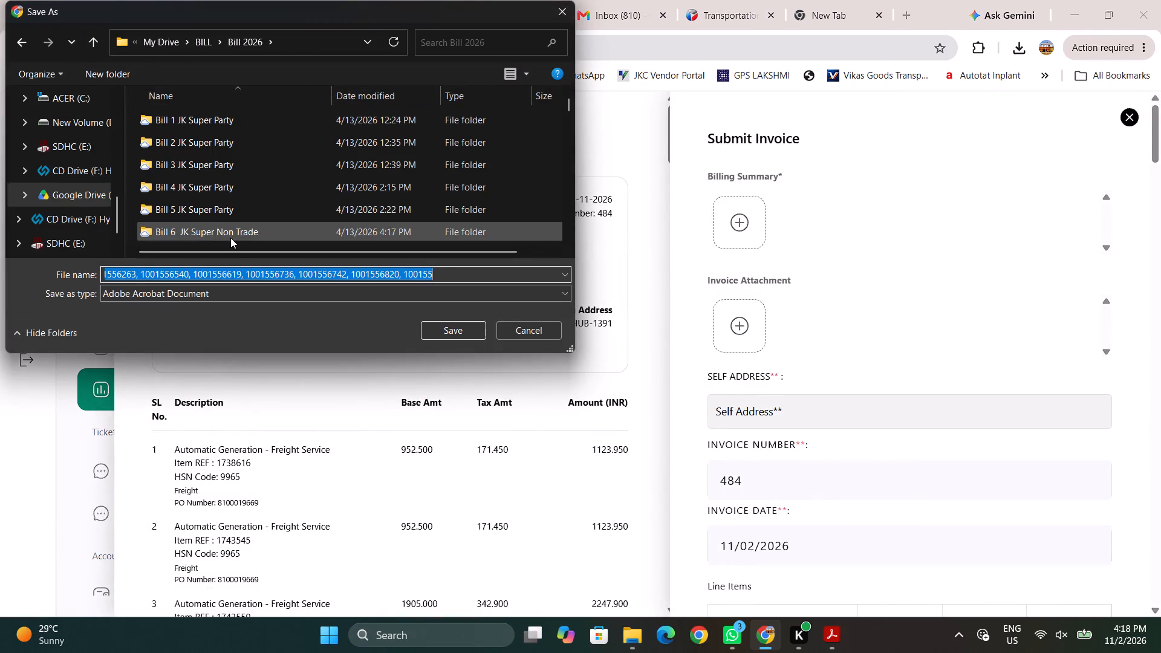
scroll(230, 238, "down", 16)
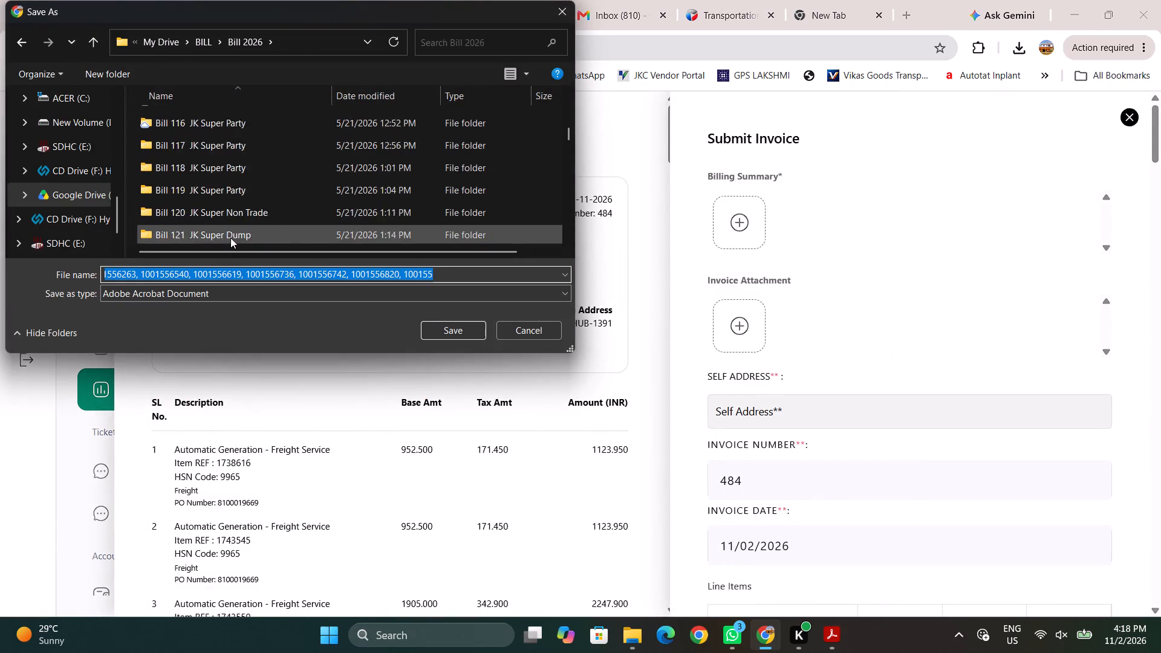
scroll(230, 238, "down", 20)
scroll(230, 238, "down", 20)
scroll(230, 238, "down", 20)
scroll(230, 238, "down", 17)
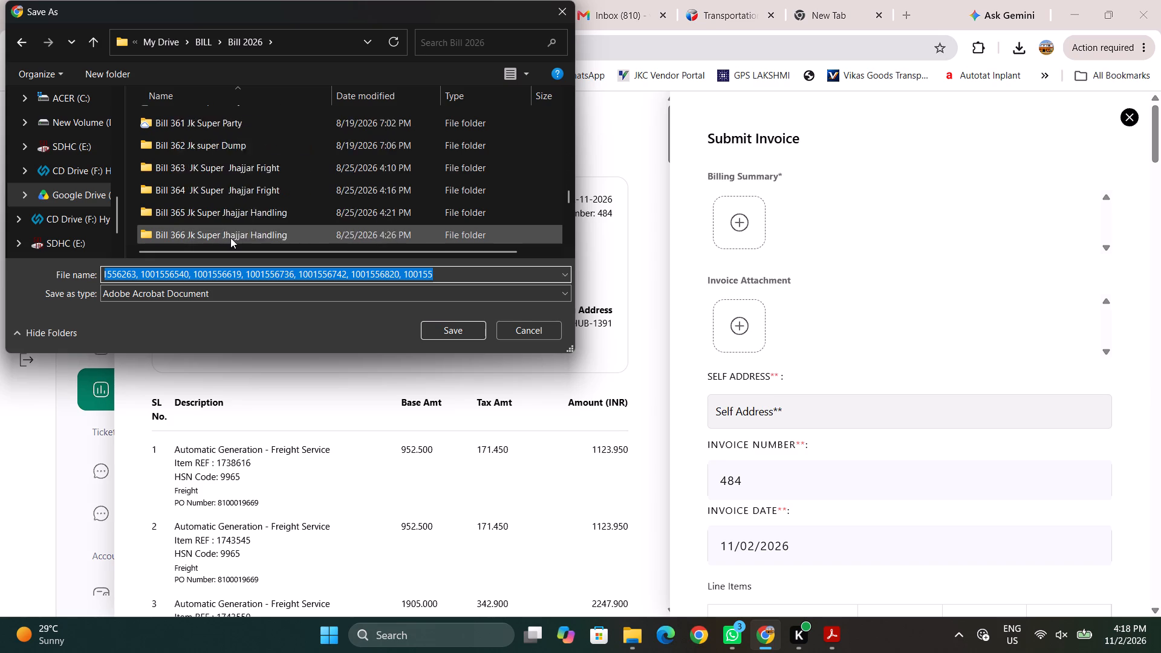
scroll(230, 238, "down", 8)
scroll(230, 238, "down", 20)
scroll(230, 238, "down", 20)
scroll(230, 238, "down", 20)
scroll(230, 238, "down", 8)
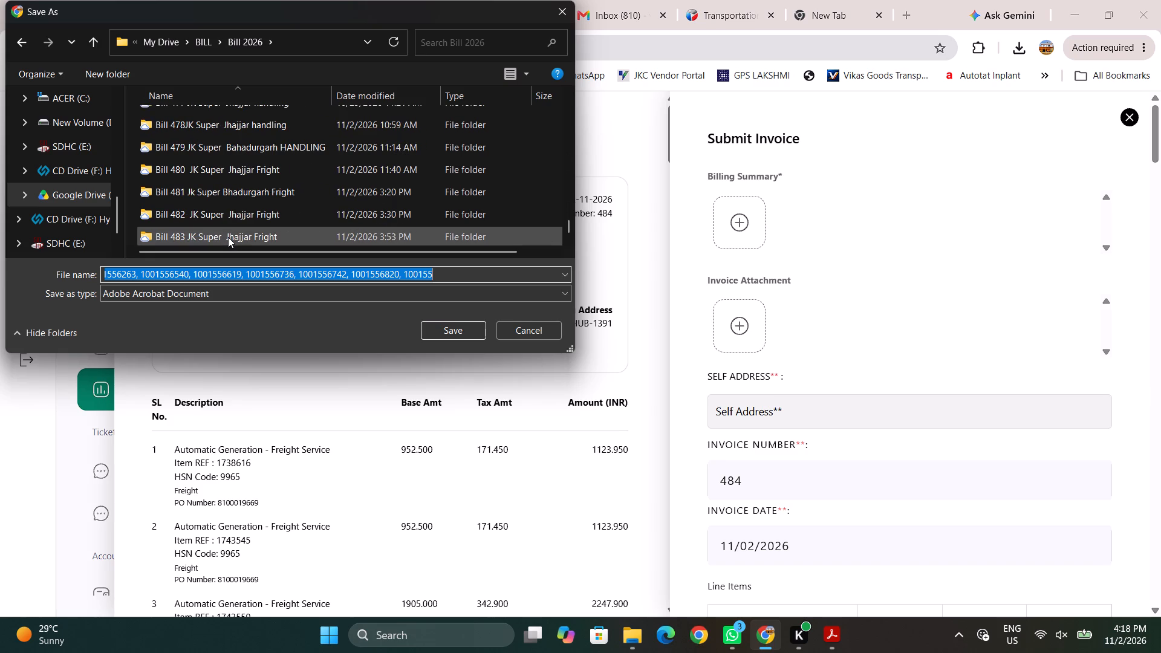
left_click(228, 237)
key("ctrl+c")
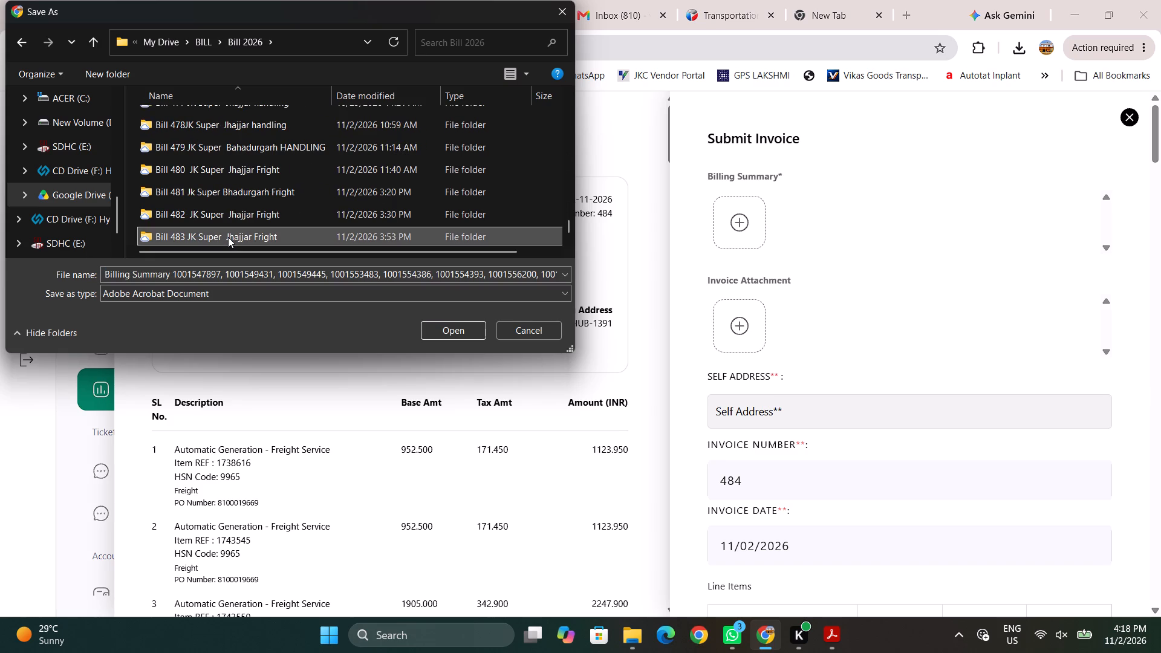
key("ctrl+v")
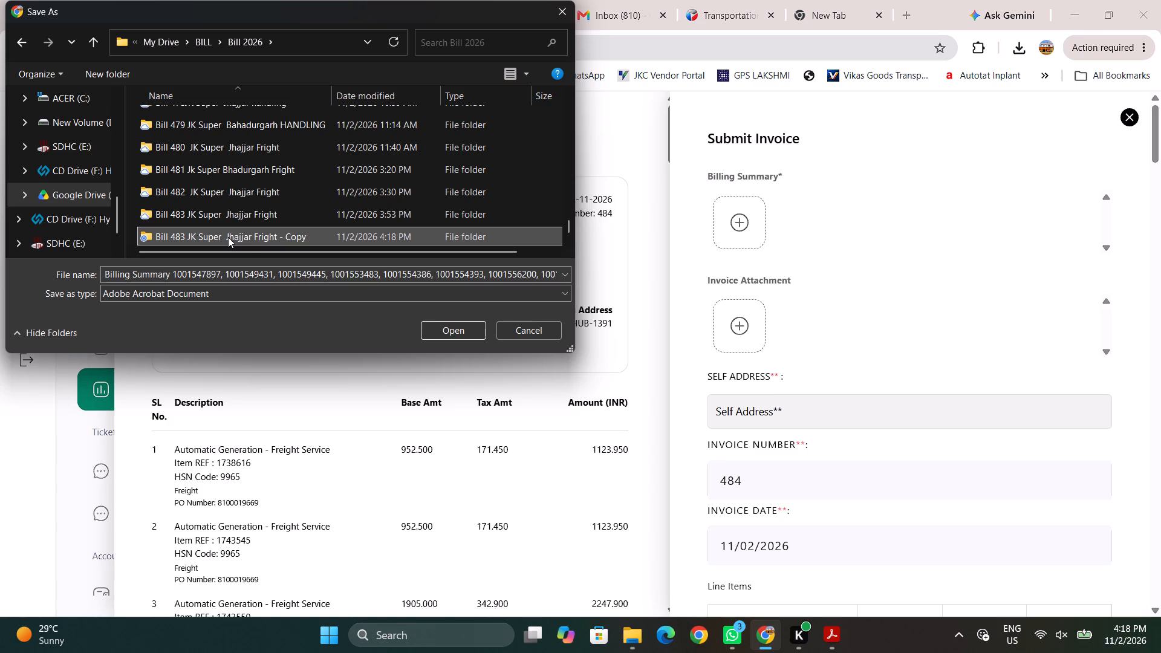
Rename the copied folder as Bill 484 JK Super Jhajjar Fright.
scroll(212, 88, "down", 1)
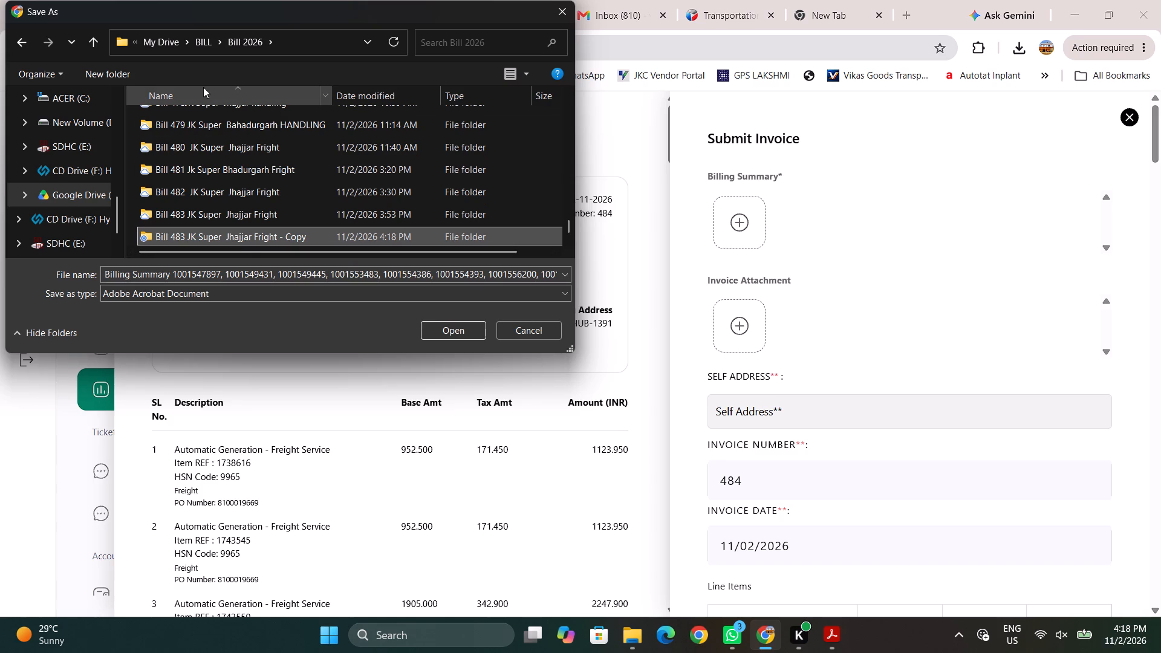
right_click_drag(256, 236, 256, 242)
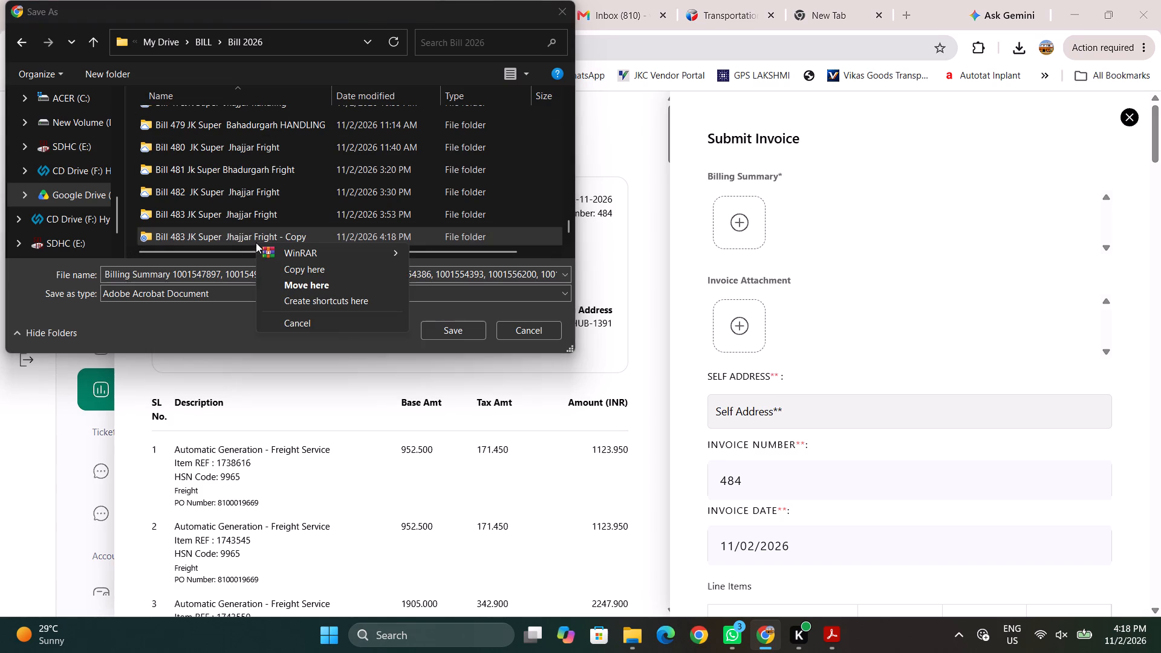
left_click(181, 239)
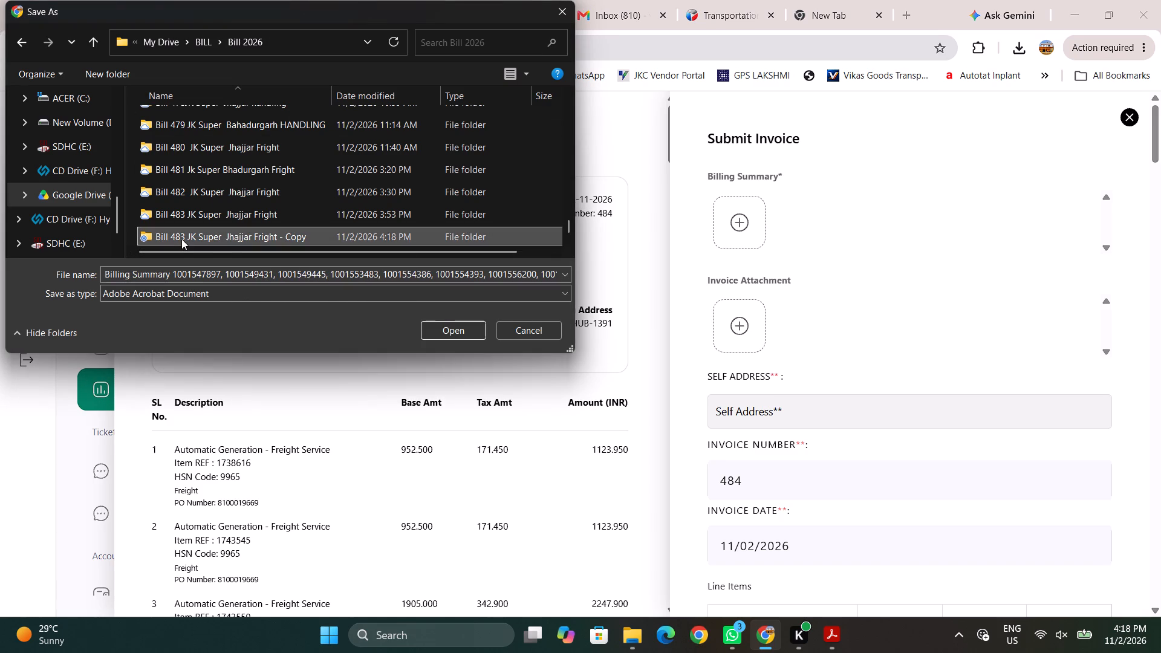
right_click(181, 239)
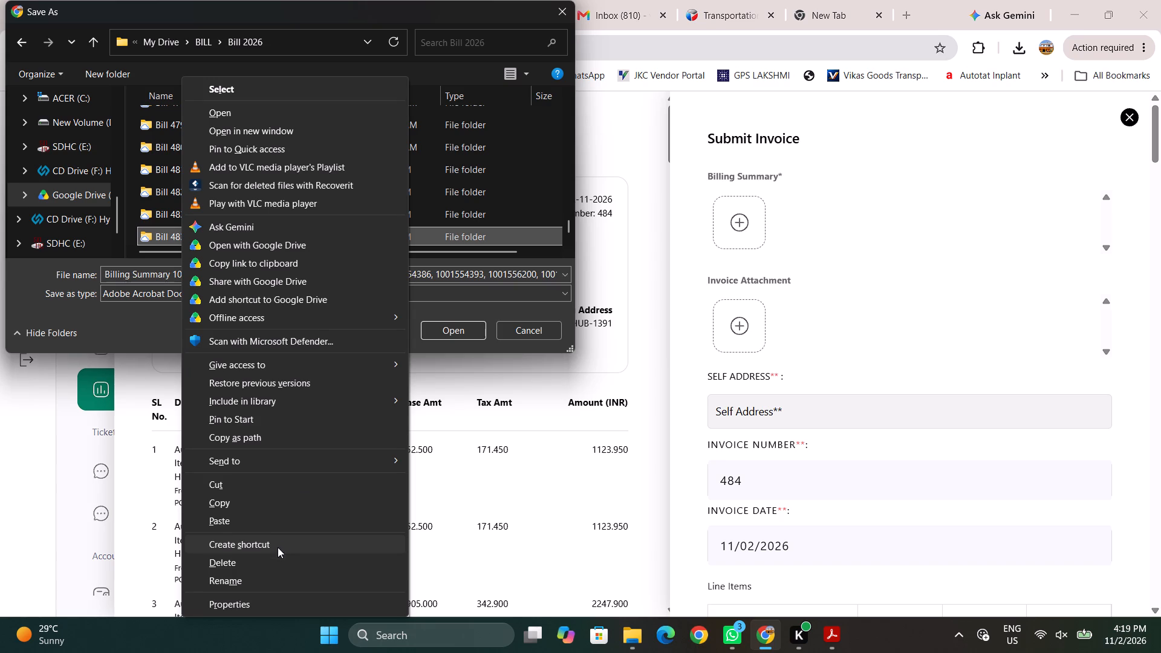
left_click(255, 581)
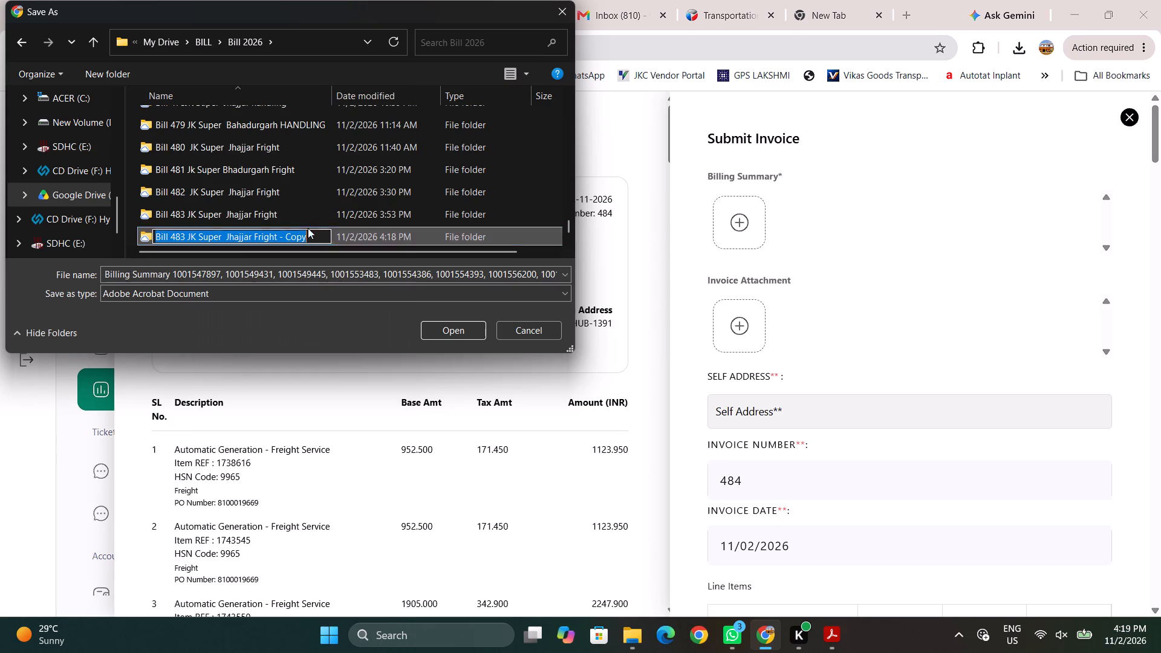
left_click(322, 238)
key("BackSpace")
key("BackSpace")
key("BackSpace")
key("BackSpace")
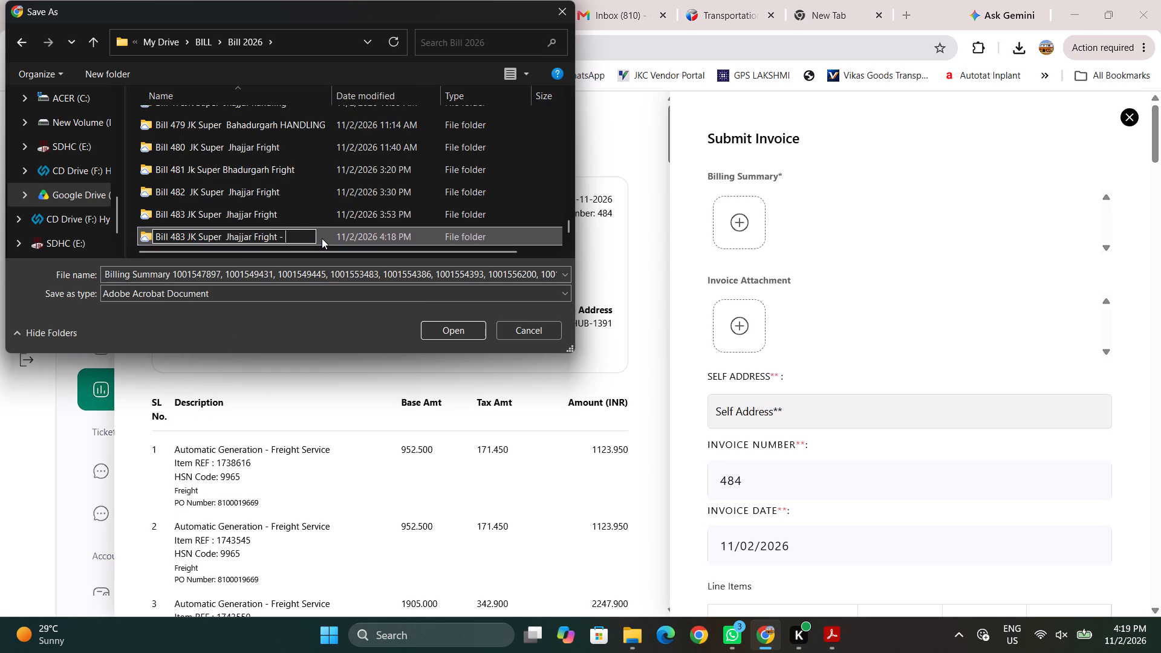
key("BackSpace")
key("BackSpace")
key("BackSpace")
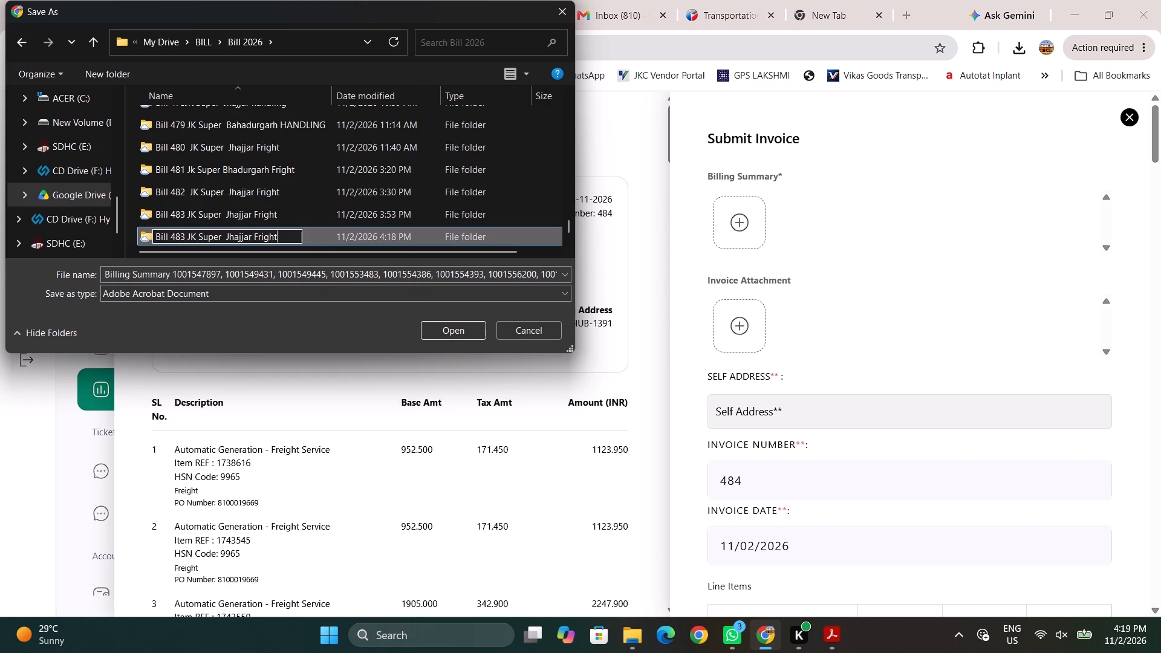
Finish renaming the copied Bill 483 folder in Bill 2026 as Bill 484 JK Super Jhajjar Fright.
left_click(188, 239)
key("BackSpace")
key("BackSpace")
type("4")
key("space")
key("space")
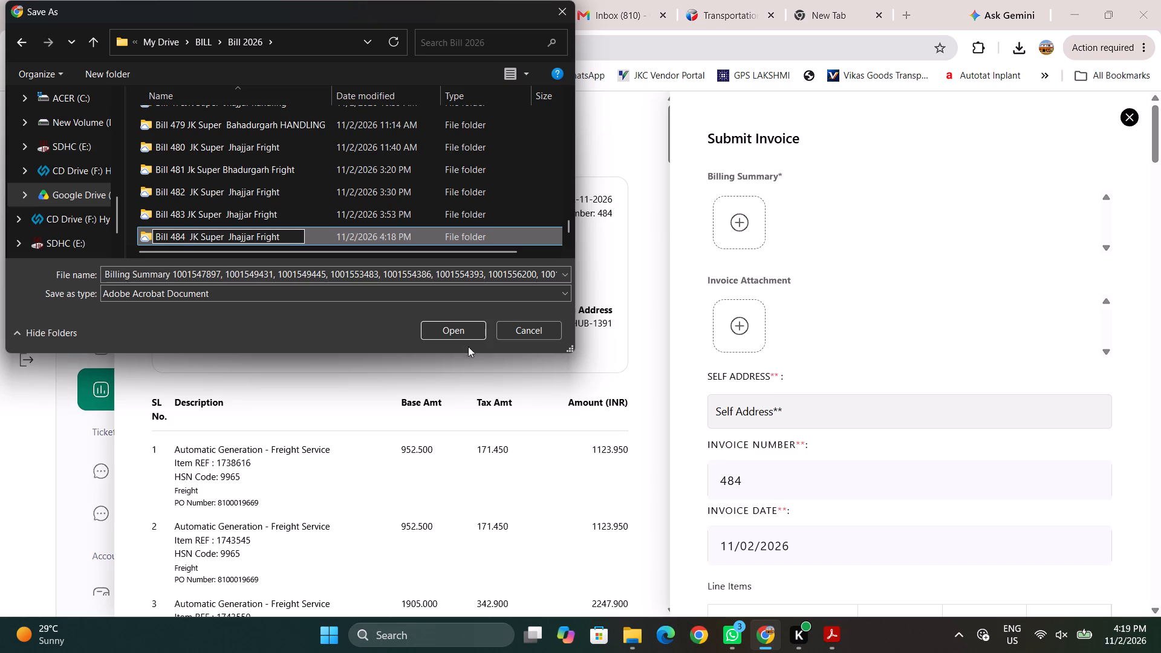
left_click(458, 339)
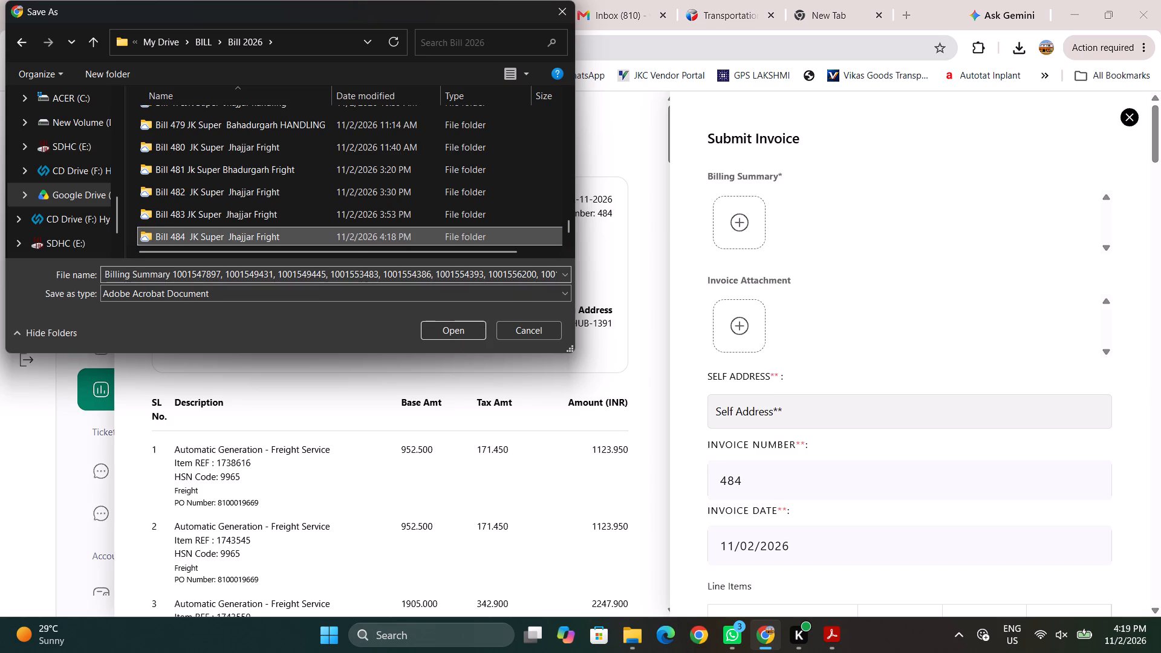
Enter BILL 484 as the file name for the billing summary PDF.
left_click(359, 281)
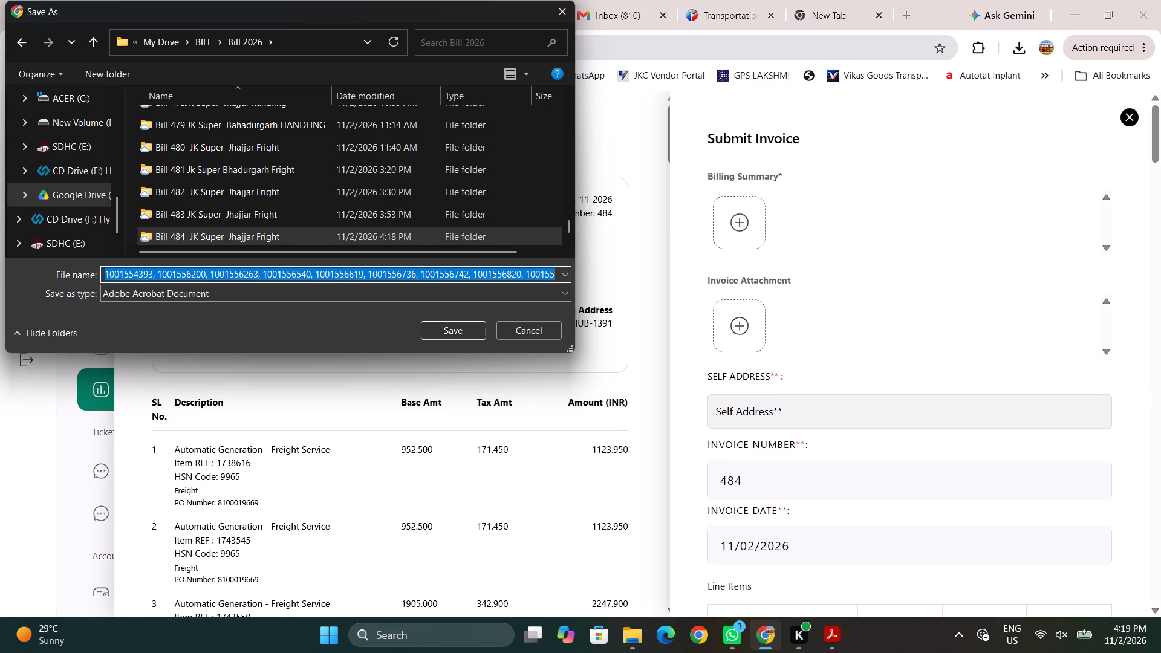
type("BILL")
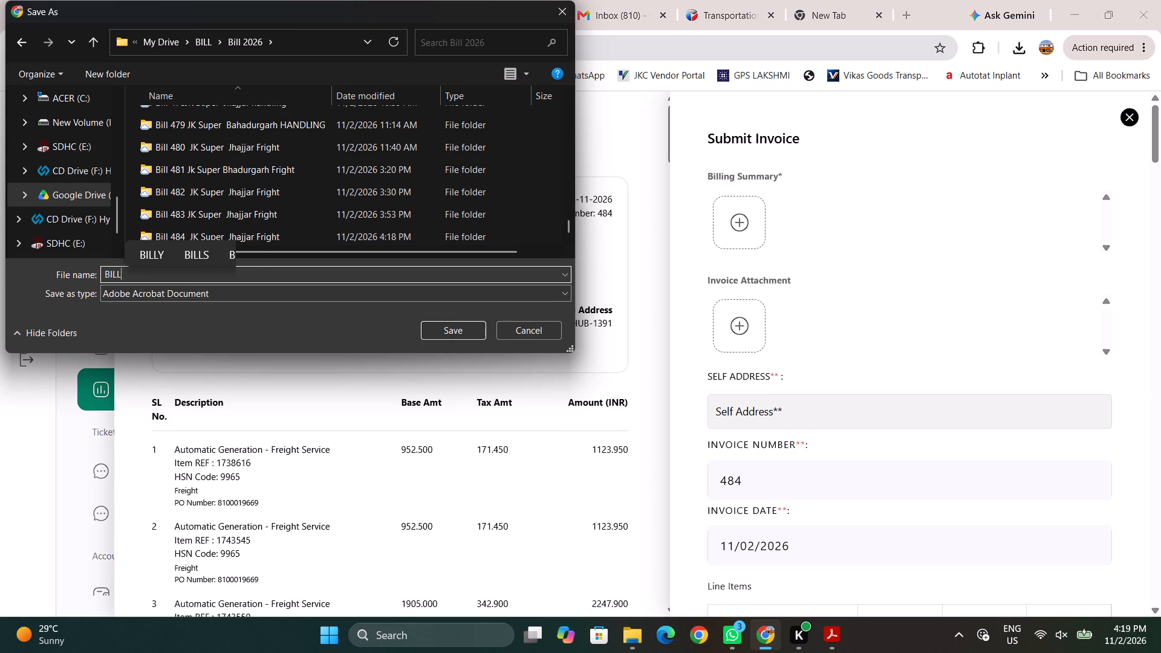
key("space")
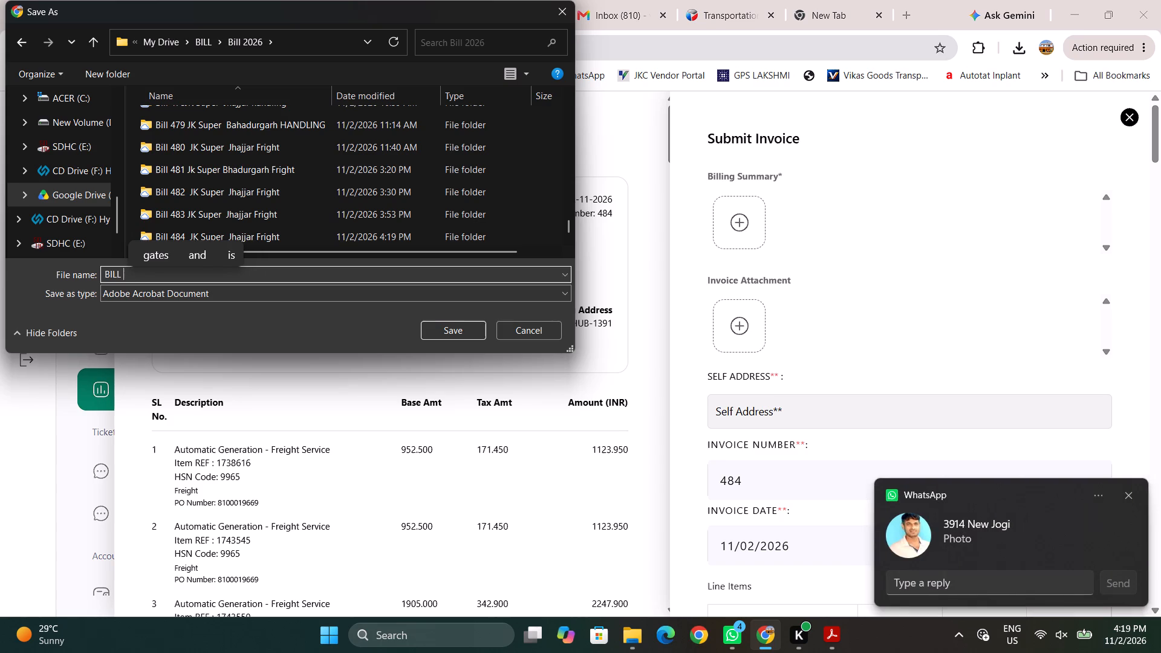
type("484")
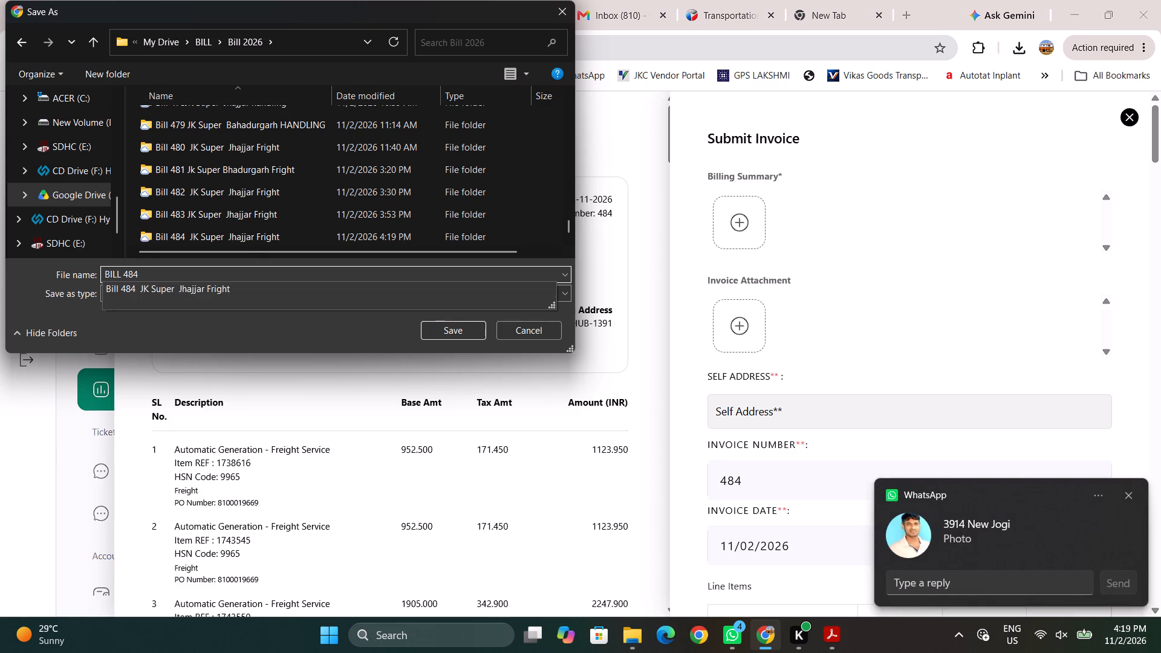
Open the Bill 484 JK Super Jhajjar Fright folder and delete the copied files Bill 483 s and Bill 483.
double_click(284, 230)
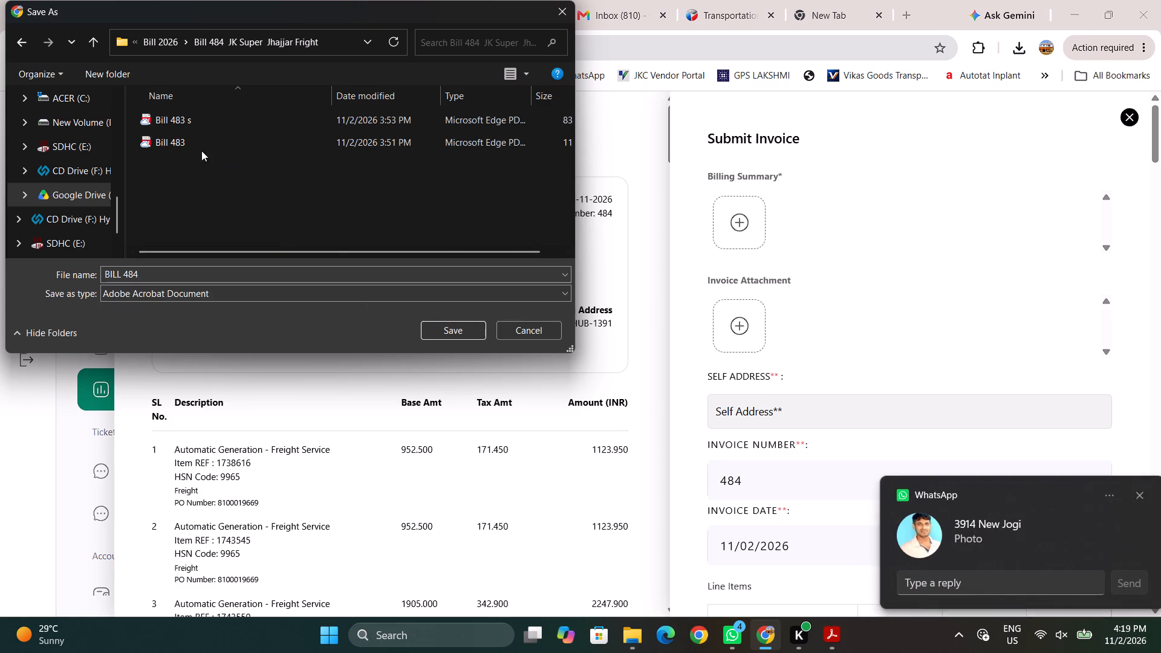
left_click(180, 119)
key("Delete")
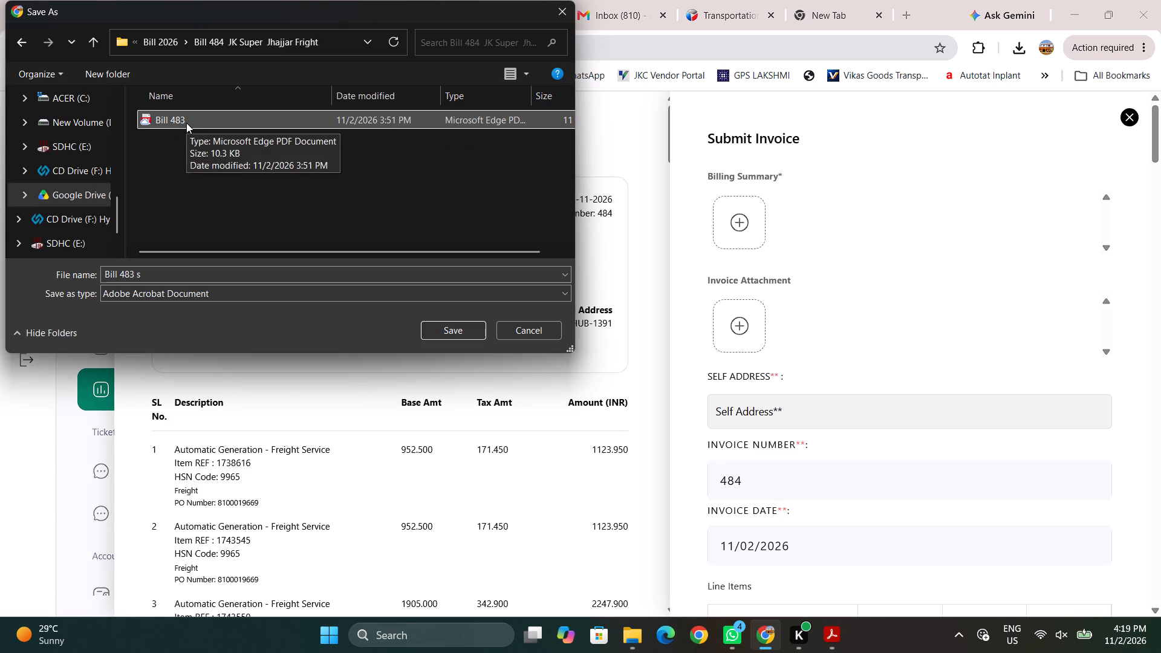
key("Delete")
left_click(216, 161)
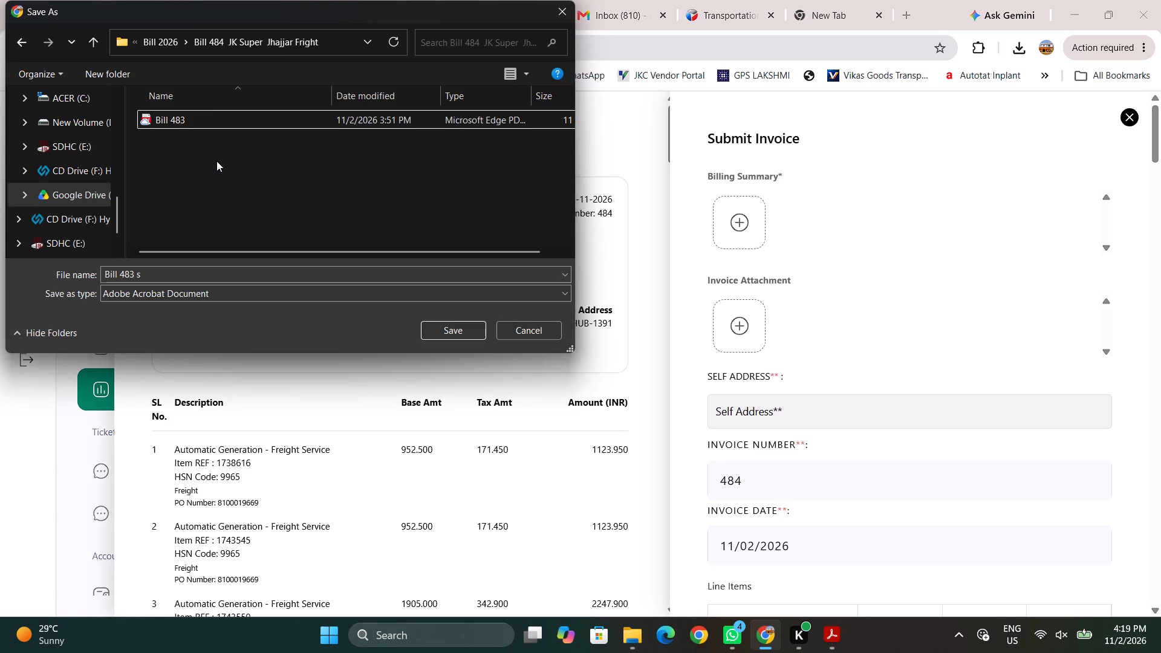
left_click(204, 121)
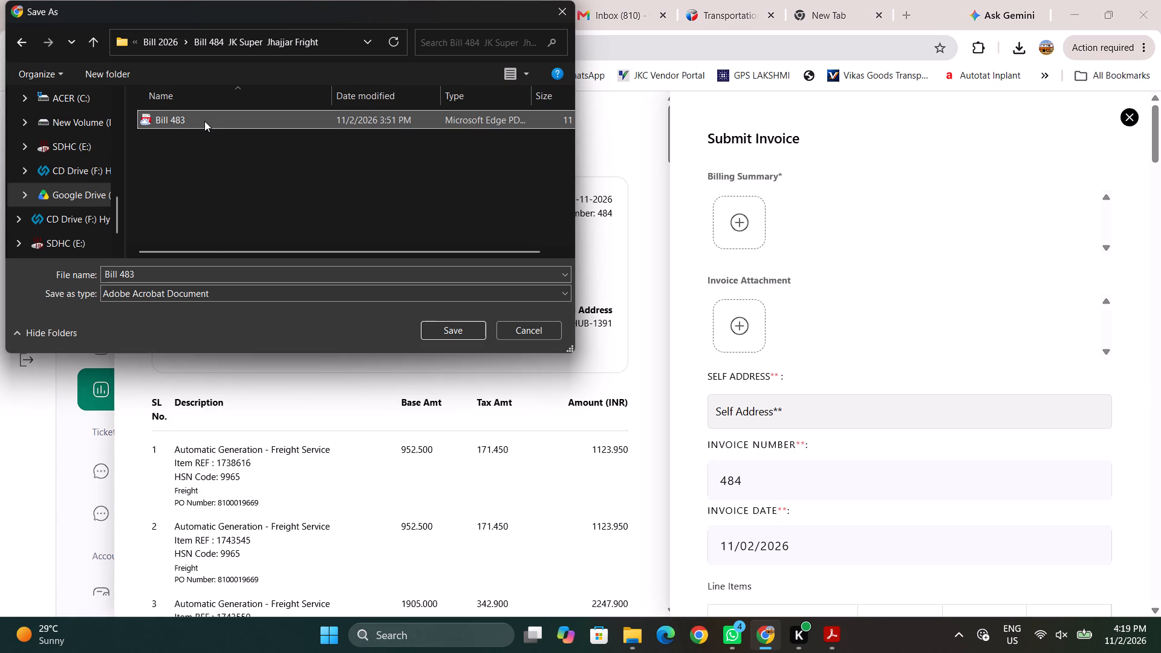
key("Delete")
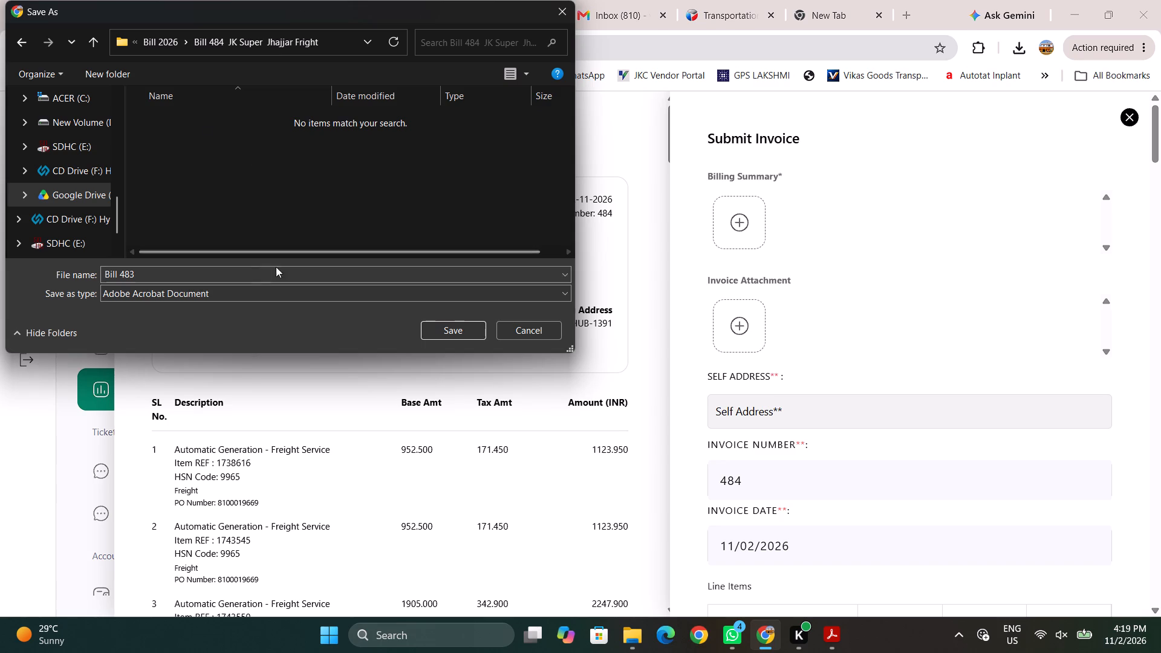
Save the billing summary PDF as Bill 484 in the Bill 484 JK Super Jhajjar Fright folder.
left_click(189, 283)
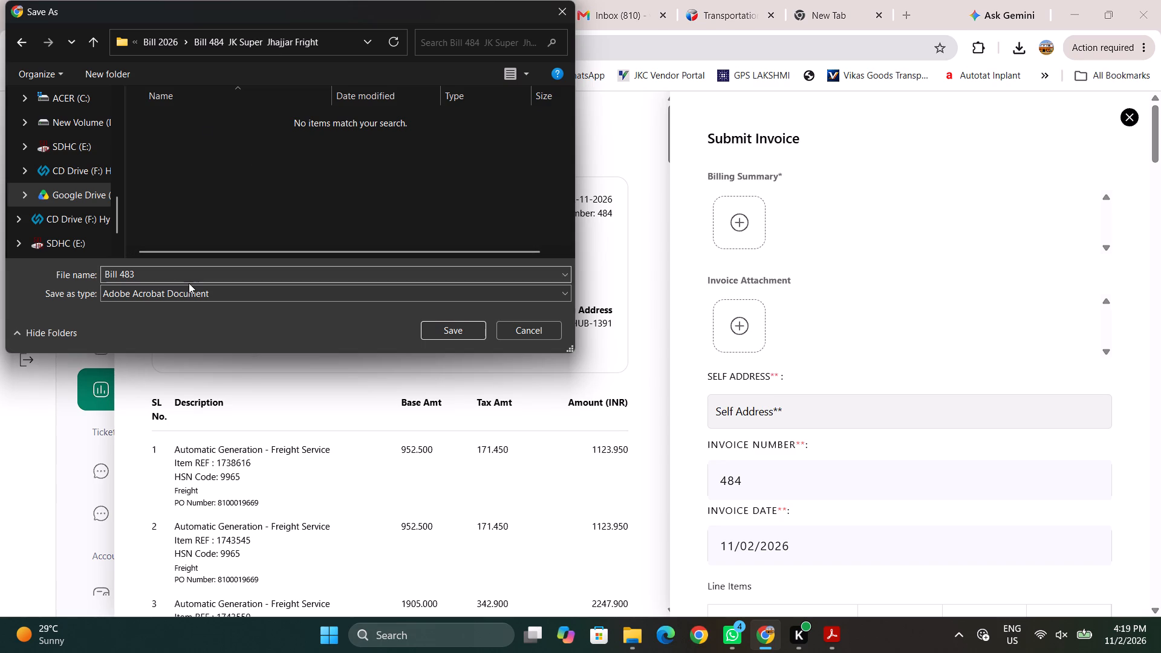
left_click(148, 275)
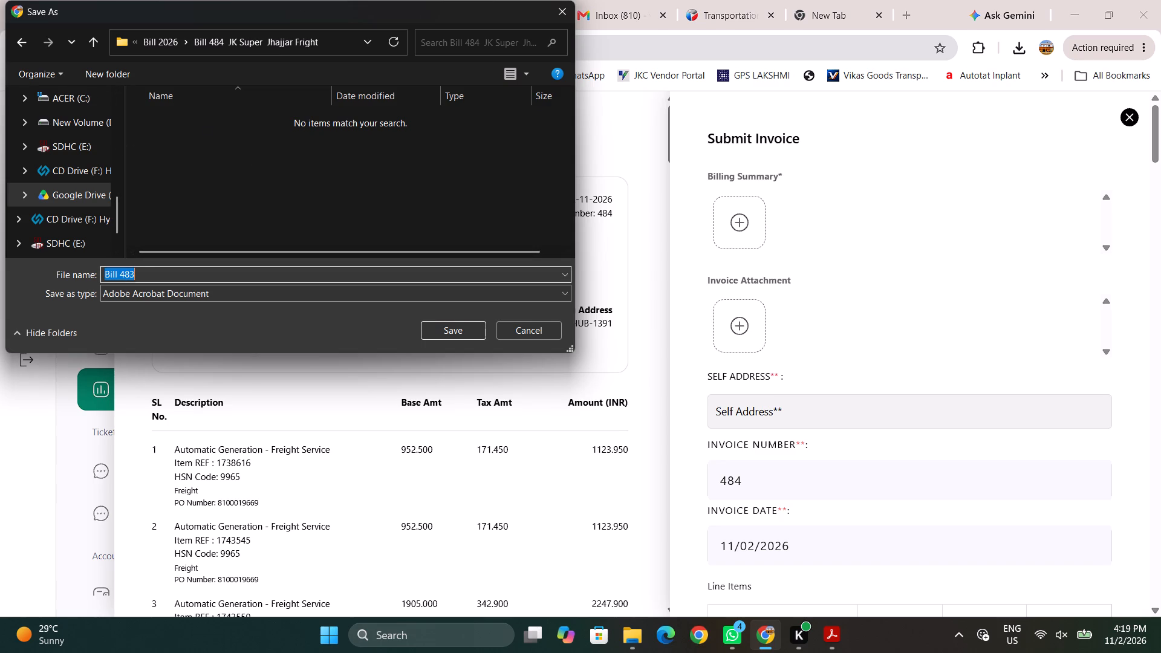
left_click(148, 275)
key("BackSpace")
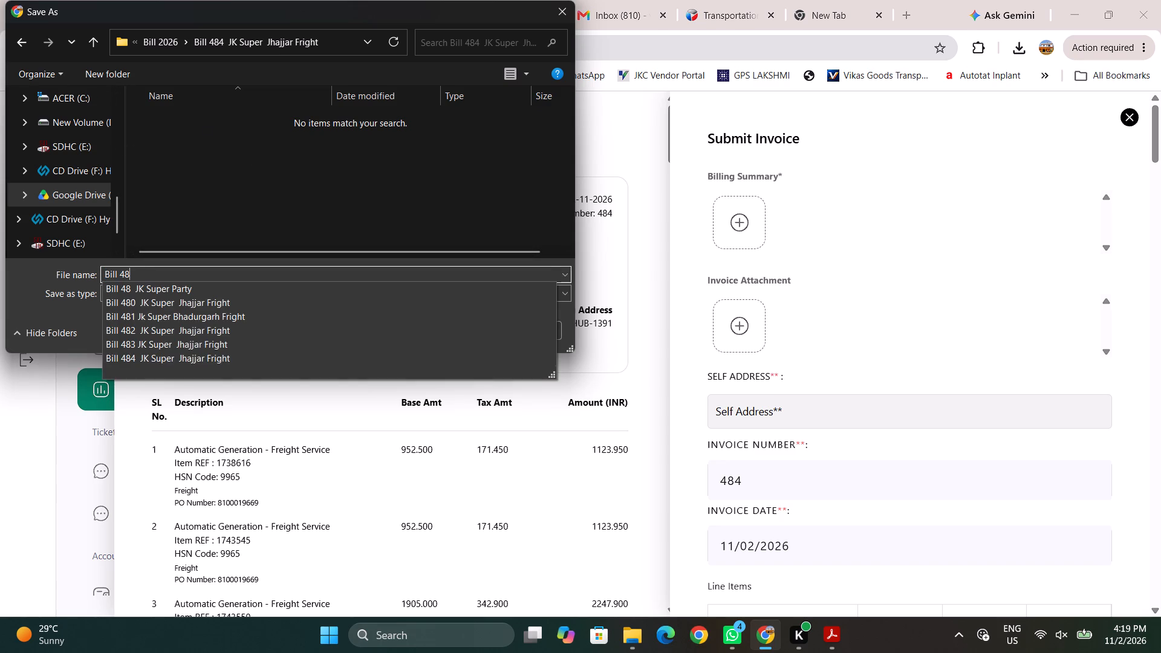
key("4")
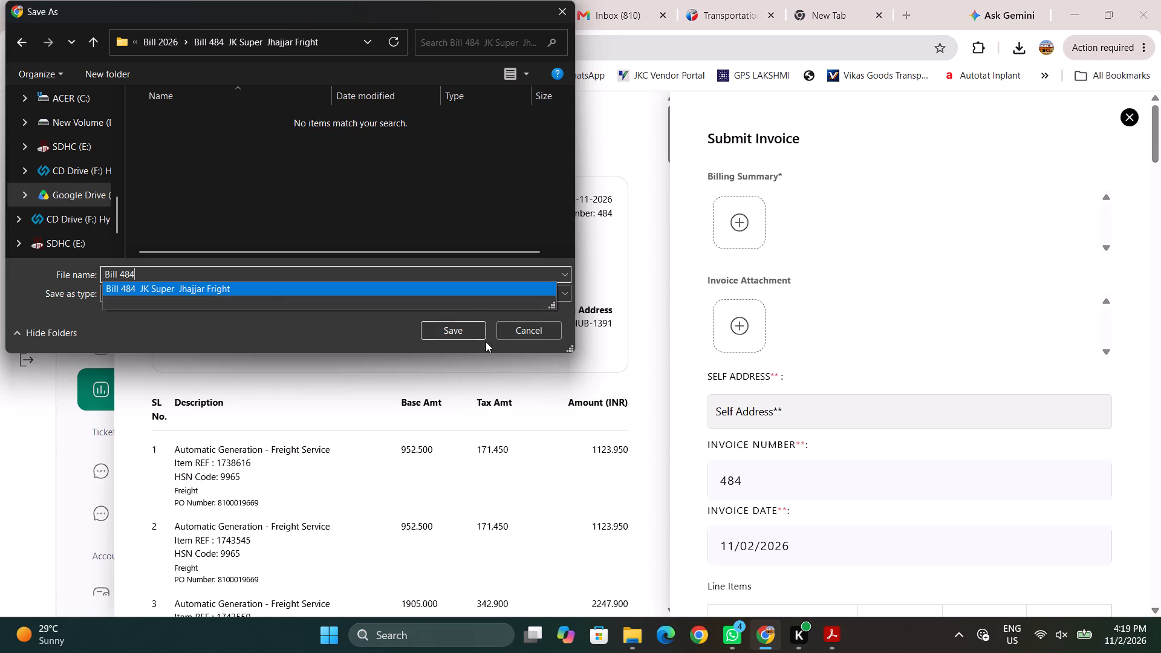
left_click(467, 333)
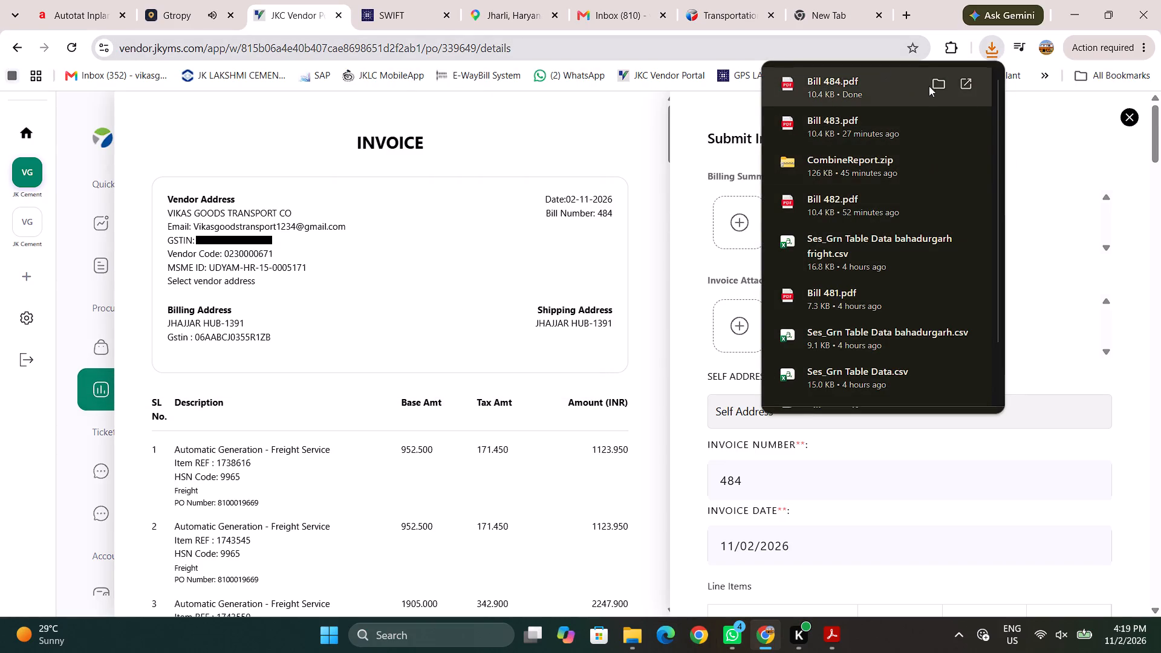
Show the downloaded Bill 484 PDF in its folder and open it in Adobe Acrobat.
left_click(934, 86)
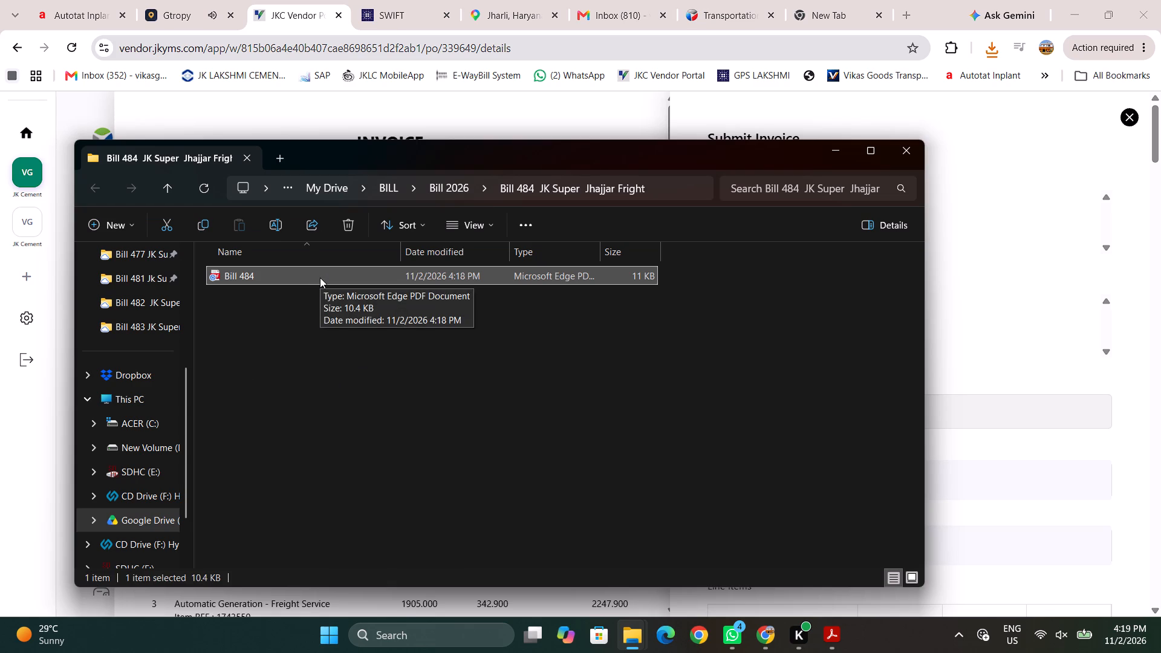
right_click(320, 278)
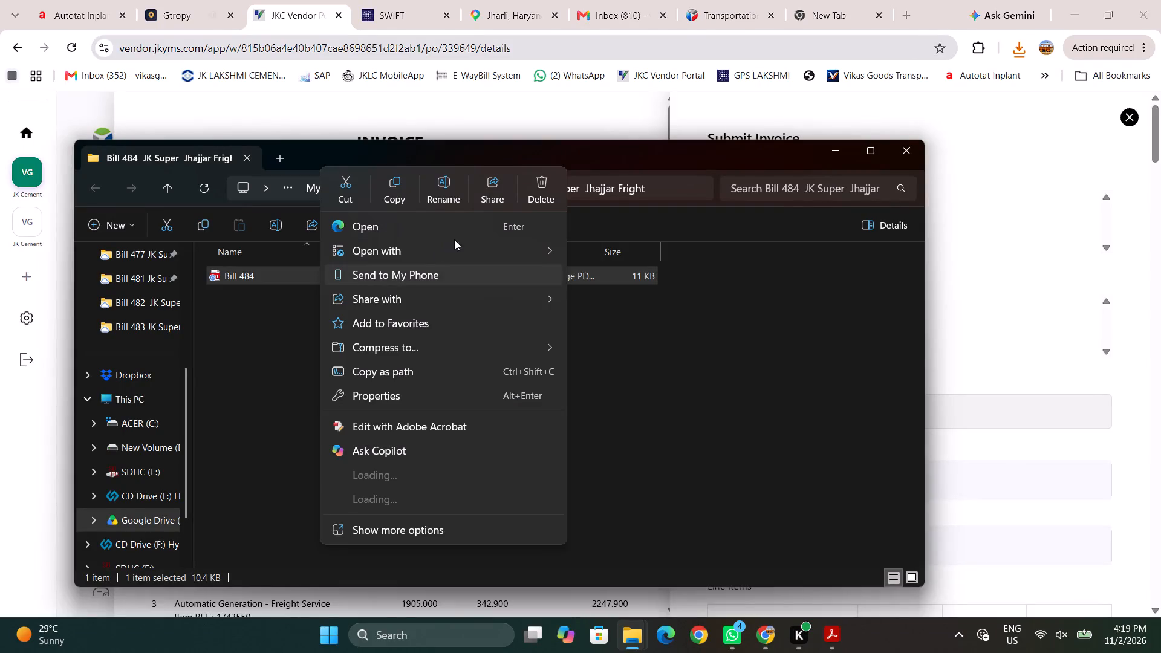
left_click(461, 252)
left_click(612, 258)
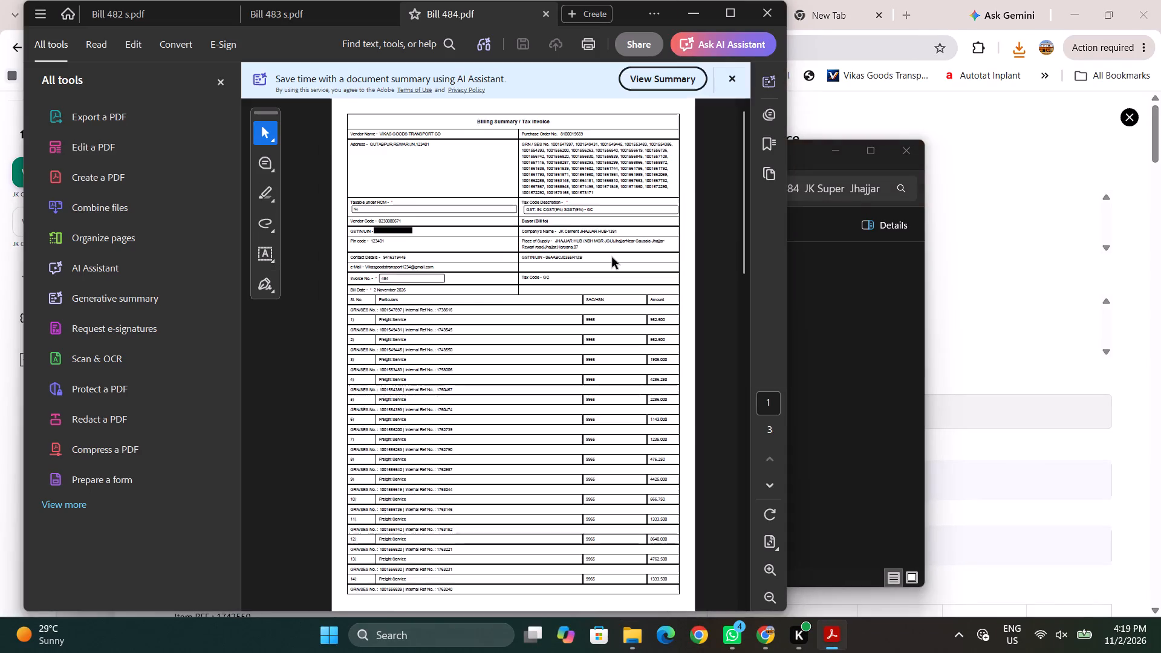
Start a certificate-based digital signature and draw its signature area in the Digital Signature box on Bill 484's last page.
scroll(487, 313, "down", 10)
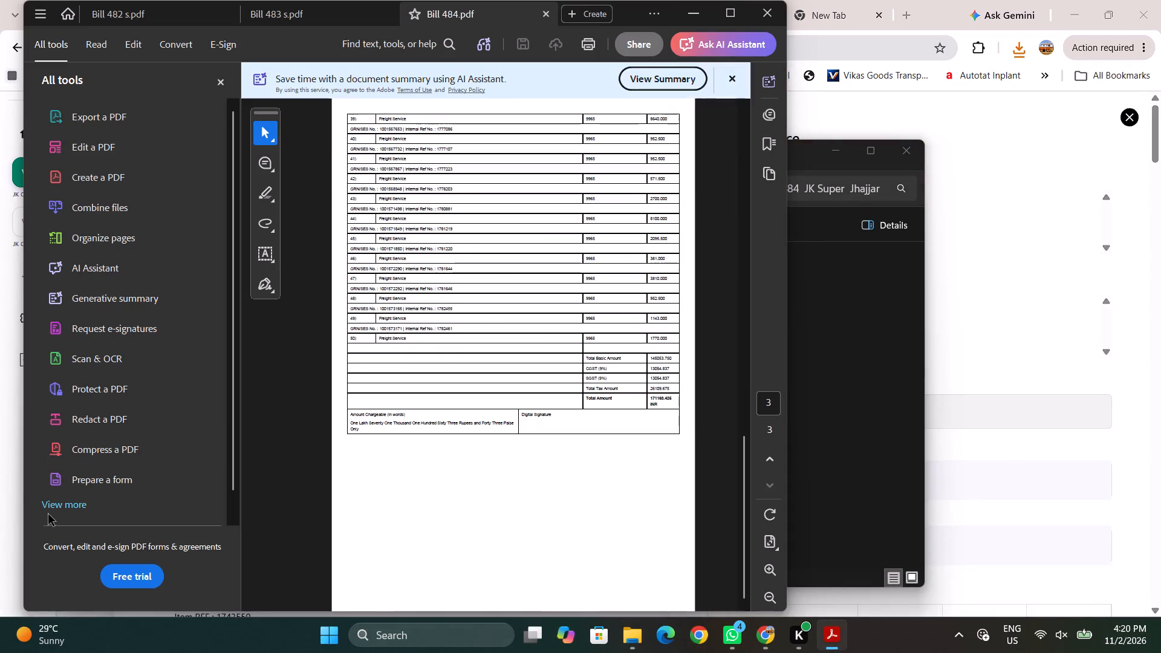
left_click(59, 507)
scroll(103, 403, "down", 20)
scroll(103, 403, "down", 4)
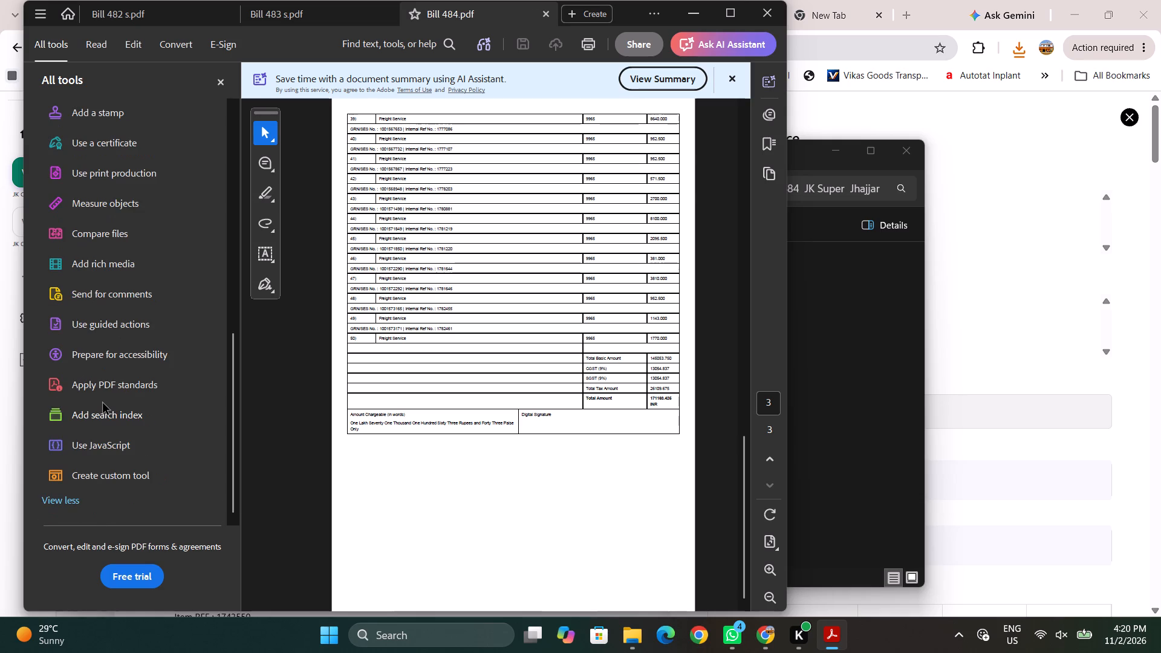
left_click(116, 138)
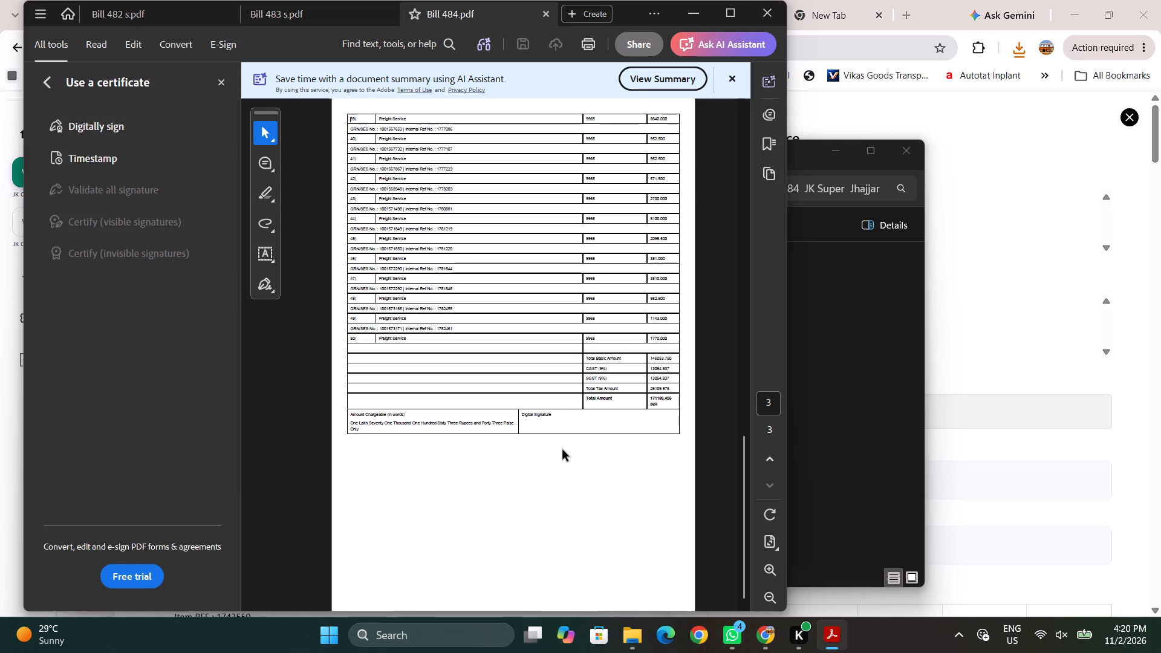
left_click(96, 119)
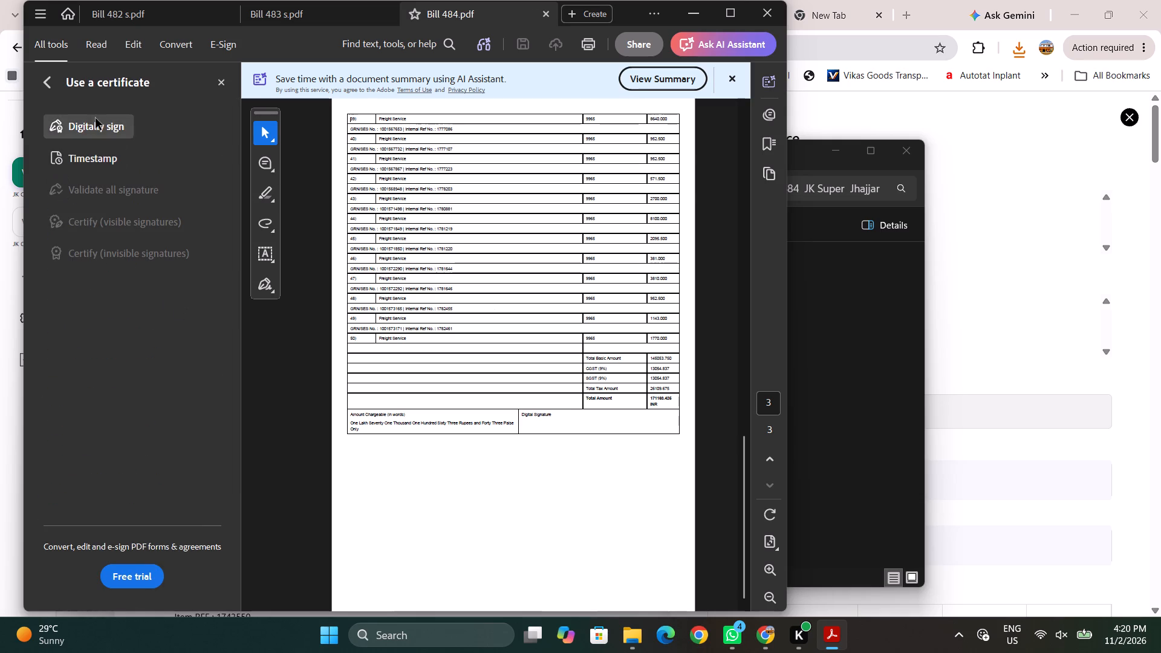
left_click(568, 349)
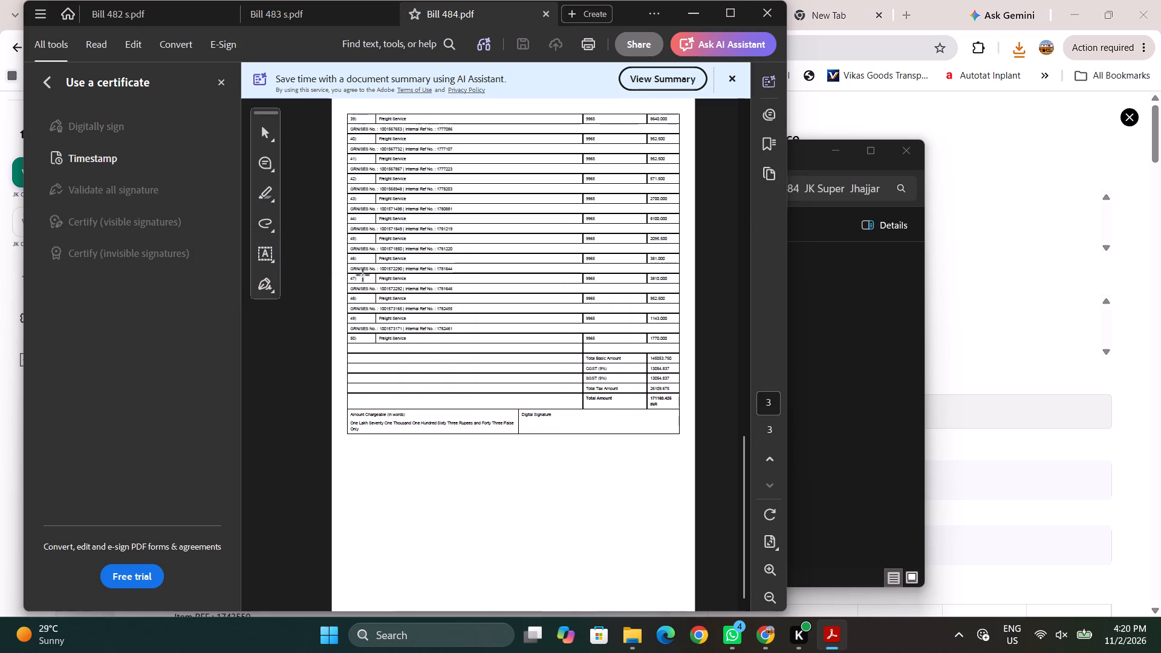
left_click_drag(553, 412, 625, 439)
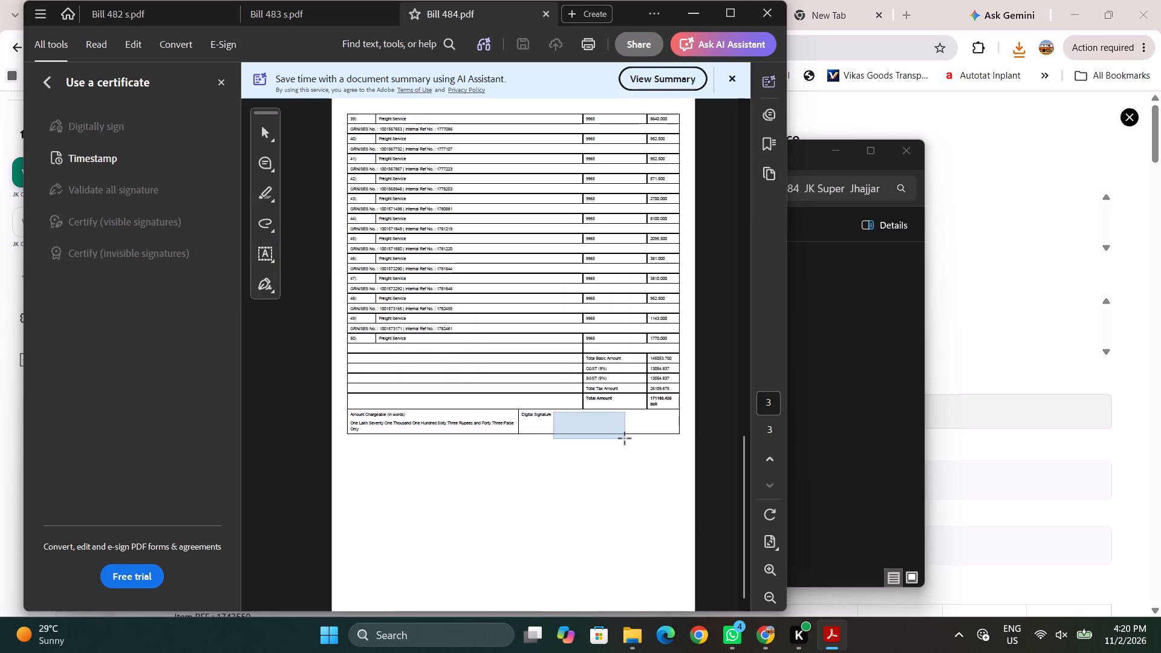
left_click_drag(625, 439, 669, 435)
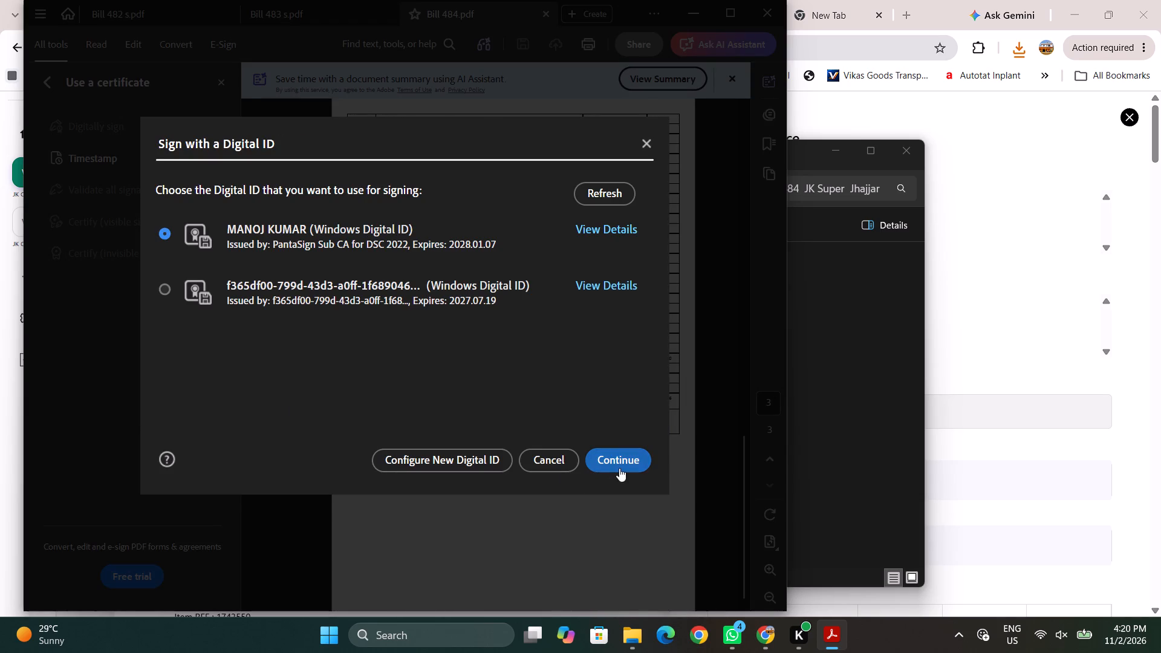
Sign Bill 484 with the PantaSign-issued Windows Digital ID, using the default signature appearance.
left_click(619, 468)
left_click(621, 445)
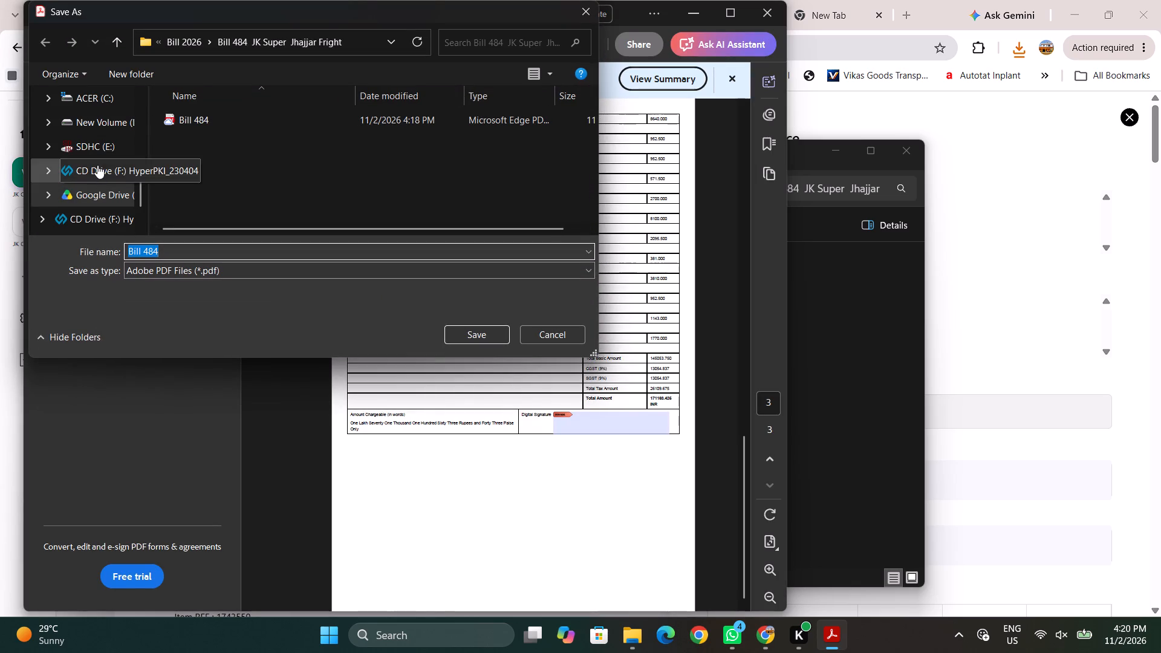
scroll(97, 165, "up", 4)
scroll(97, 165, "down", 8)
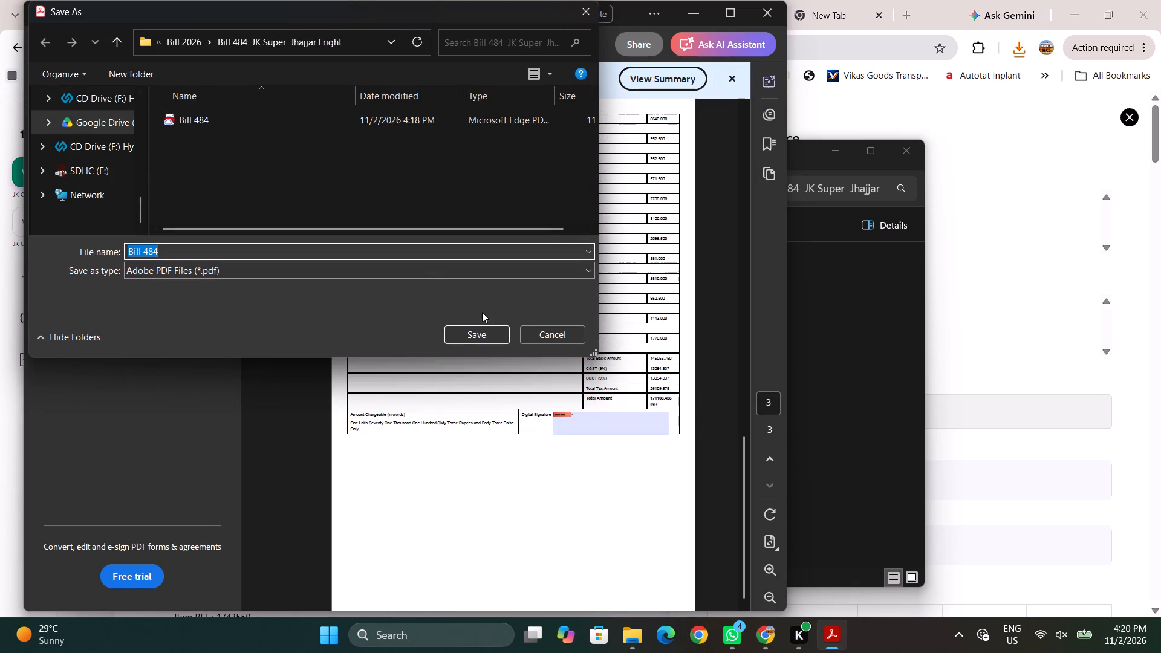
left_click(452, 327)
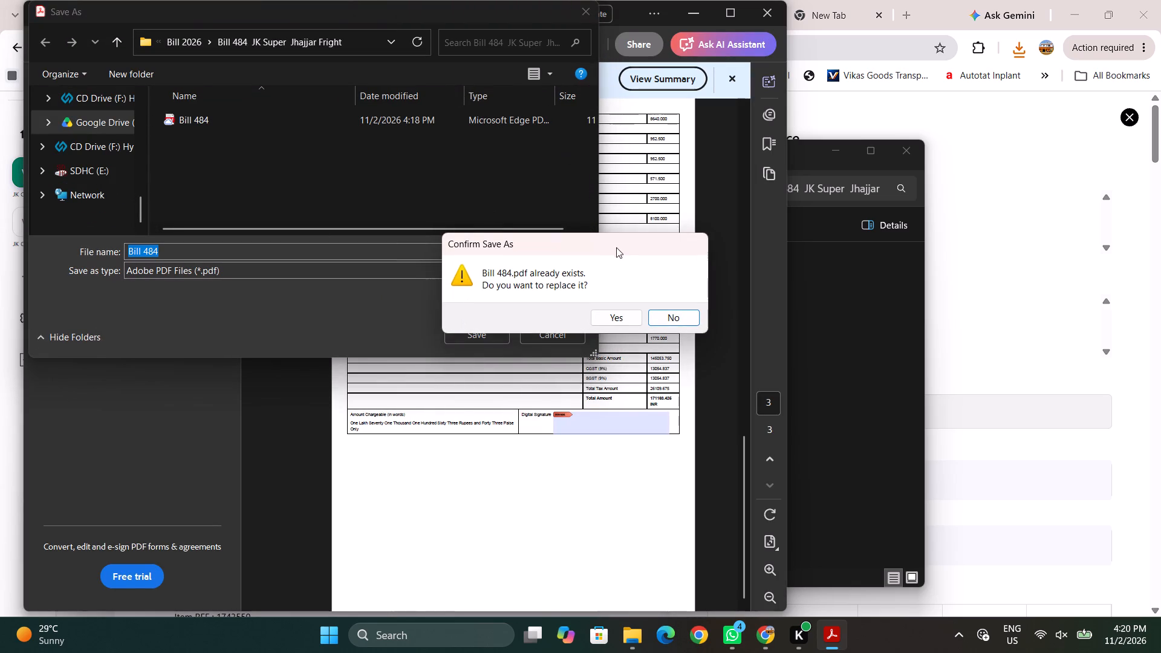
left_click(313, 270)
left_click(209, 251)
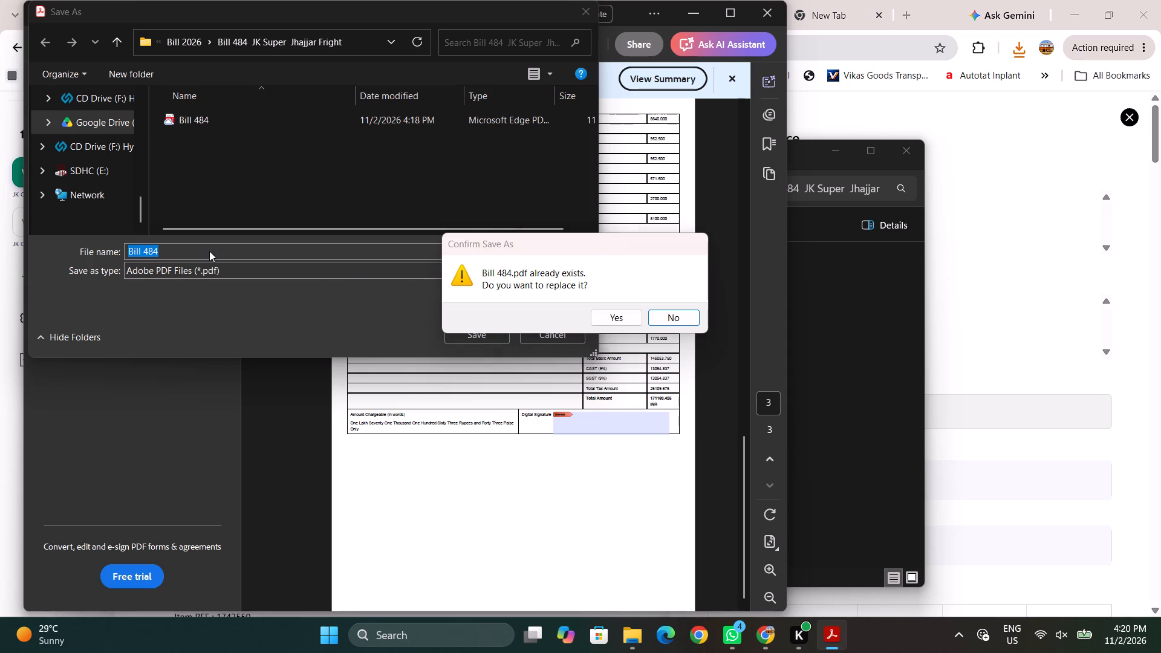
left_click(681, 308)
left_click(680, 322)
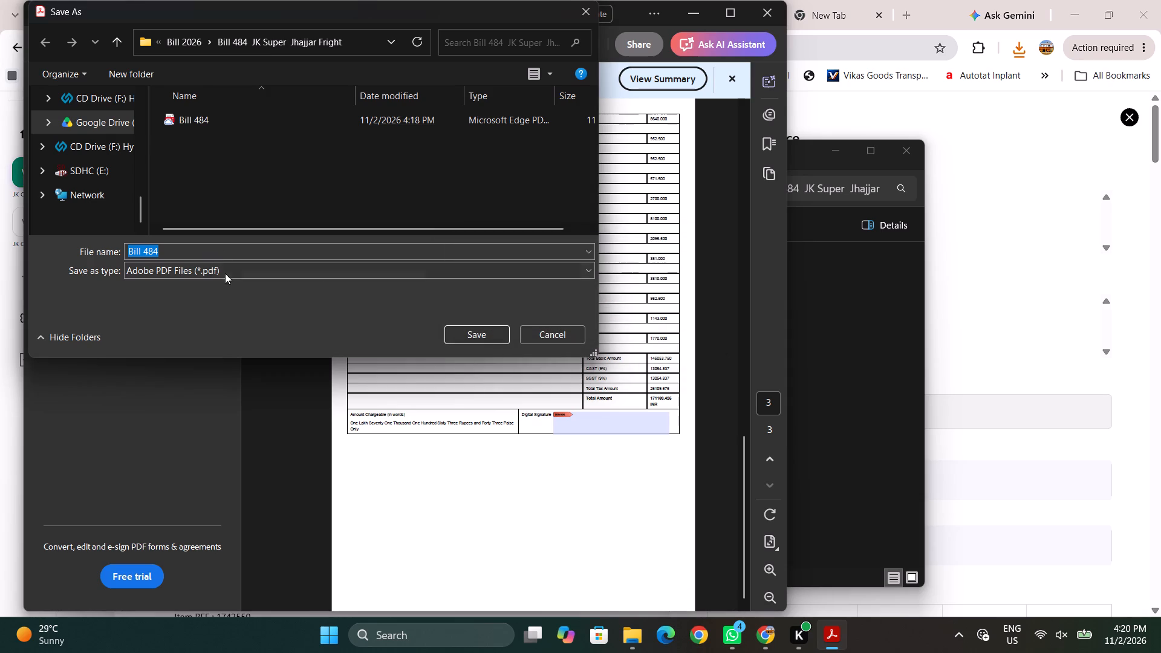
Save the signed PDF as Bill 484 S in the Bill 484 JK Super Jhajjar Fright folder.
left_click(186, 253)
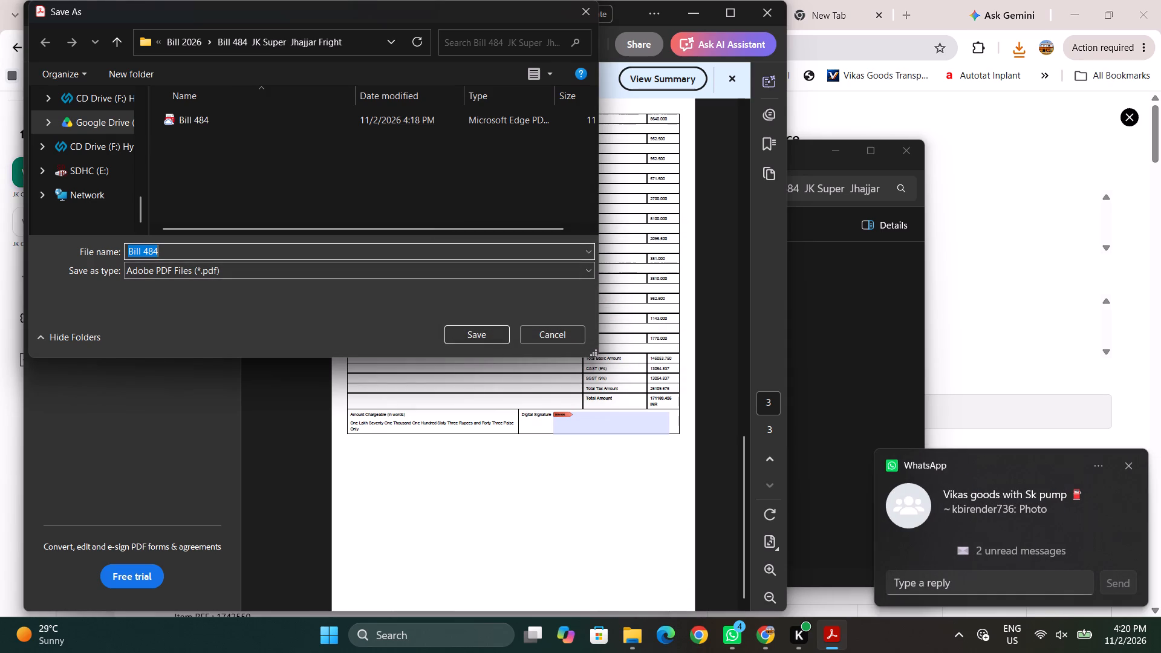
left_click(186, 253)
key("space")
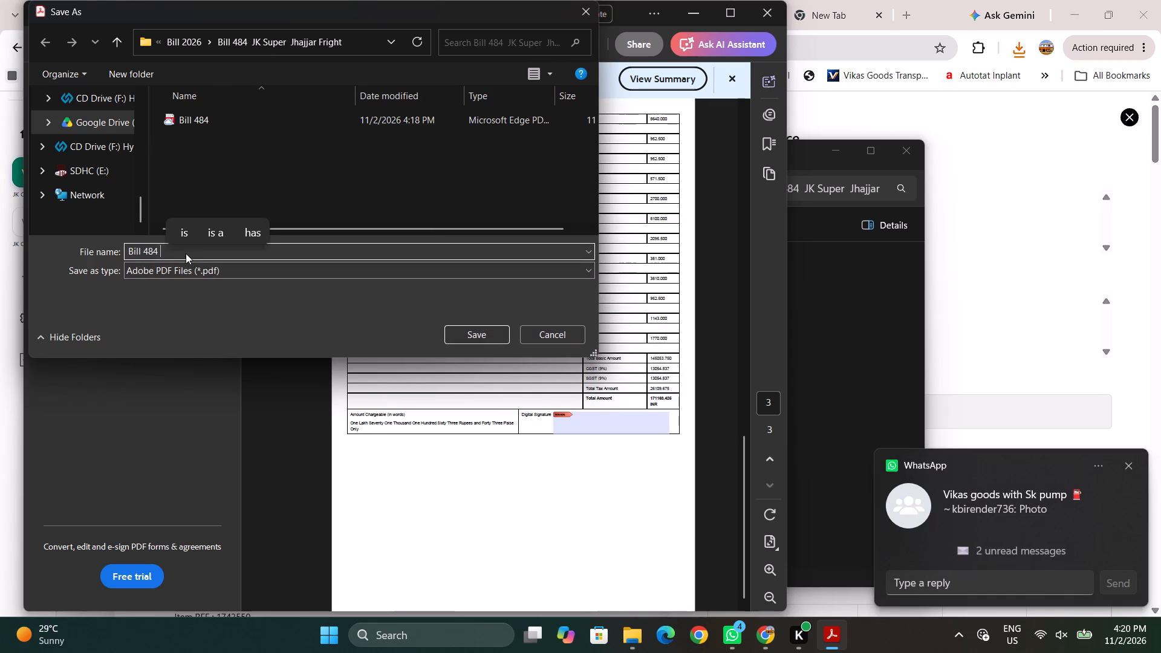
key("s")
left_click(475, 341)
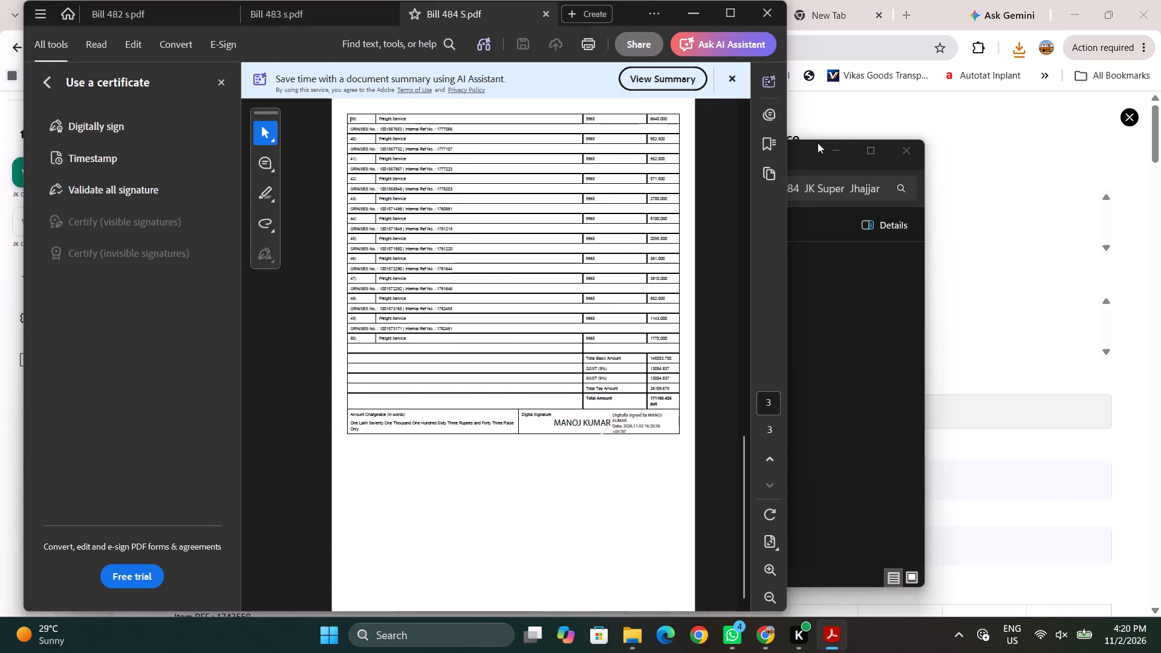
Close Acrobat with all its open bill PDFs, and close the Bill 484 folder window.
left_click(764, 5)
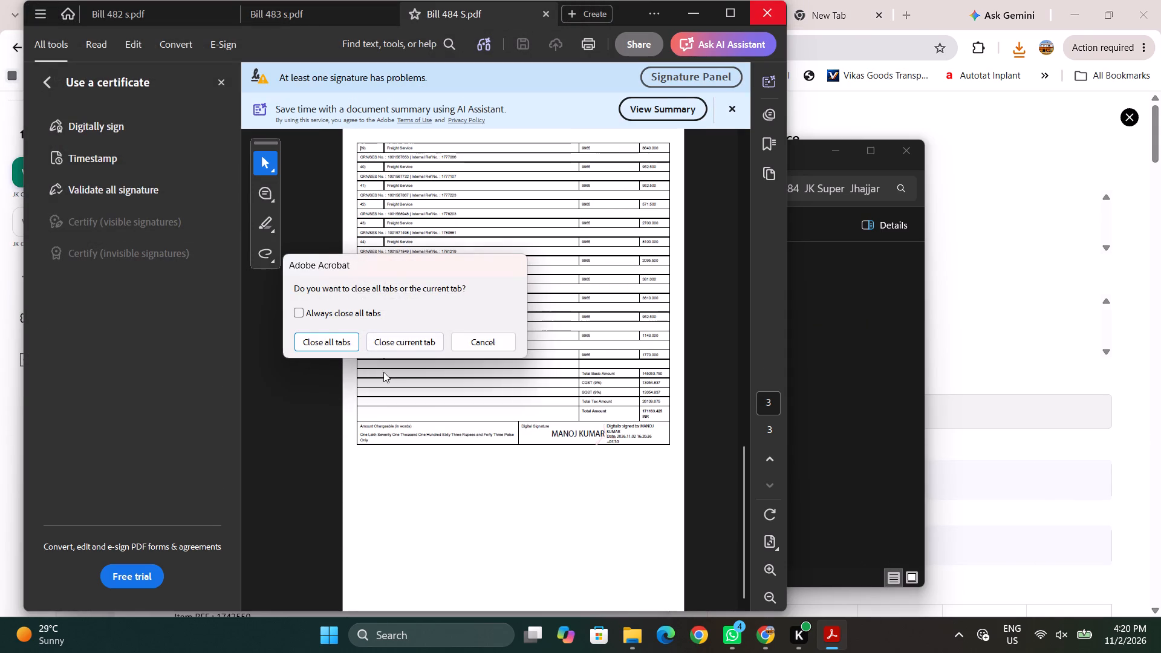
left_click(341, 341)
left_click(341, 341)
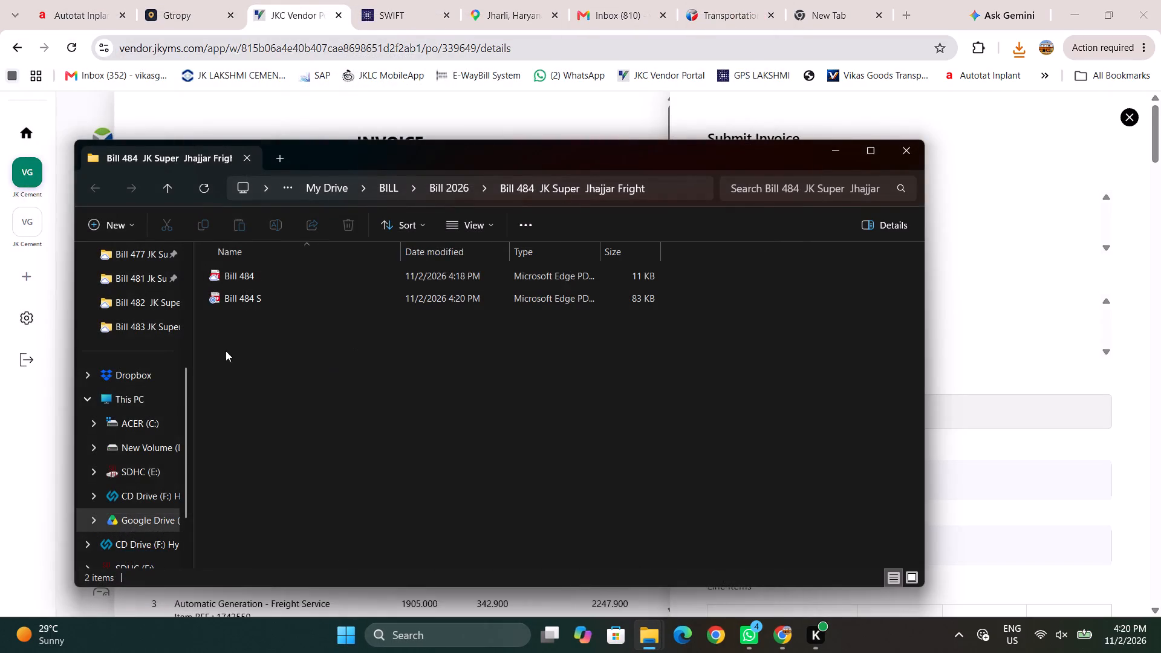
left_click(913, 152)
Attach Bill 484 S from the Bill 484 JK Super Jhajjar Fright folder as the Billing Summary in the Submit Invoice form.
left_click(737, 223)
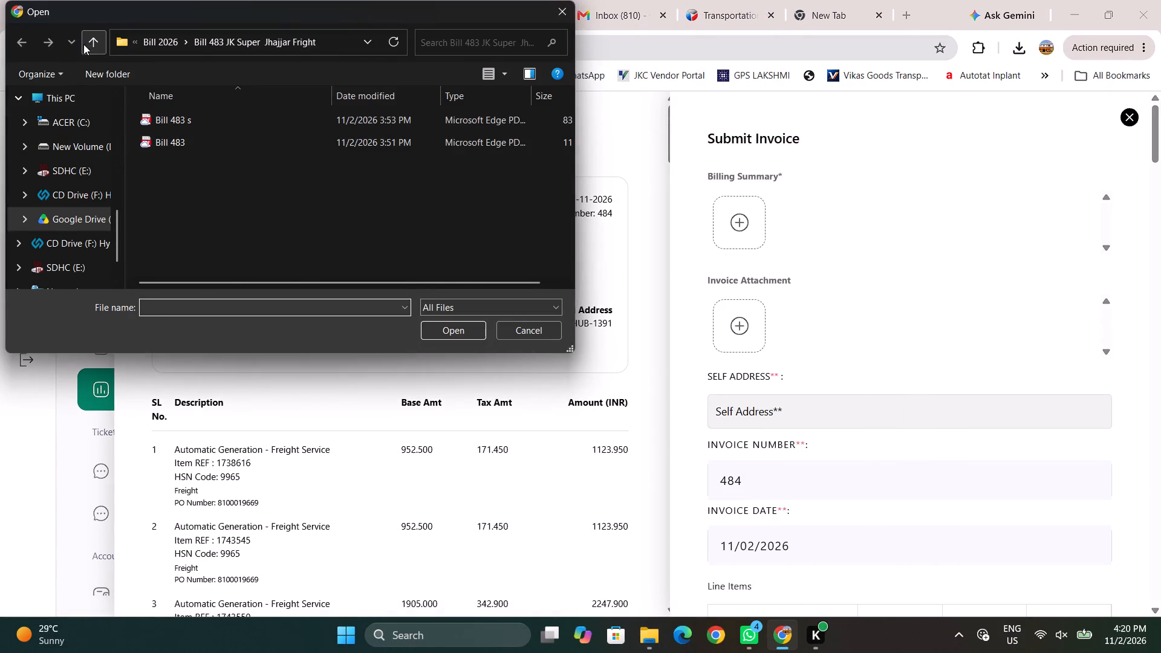
left_click(83, 44)
scroll(243, 277, "down", 20)
scroll(243, 277, "down", 1)
scroll(243, 277, "up", 3)
scroll(243, 277, "down", 20)
scroll(243, 277, "down", 13)
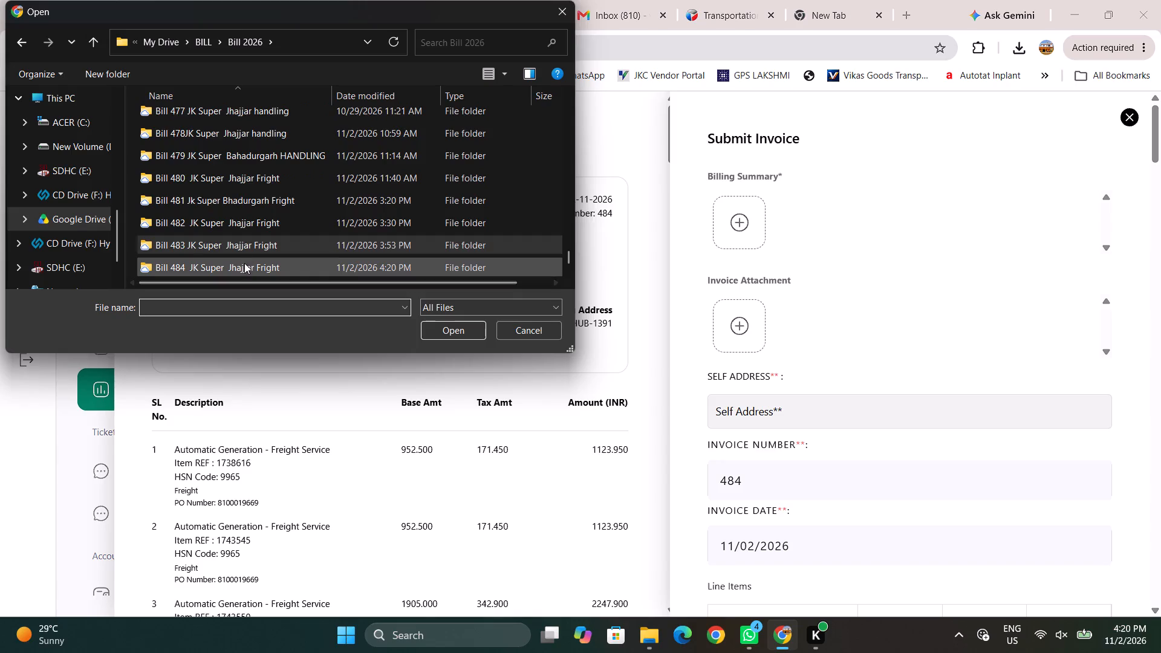
double_click(244, 263)
left_click(213, 128)
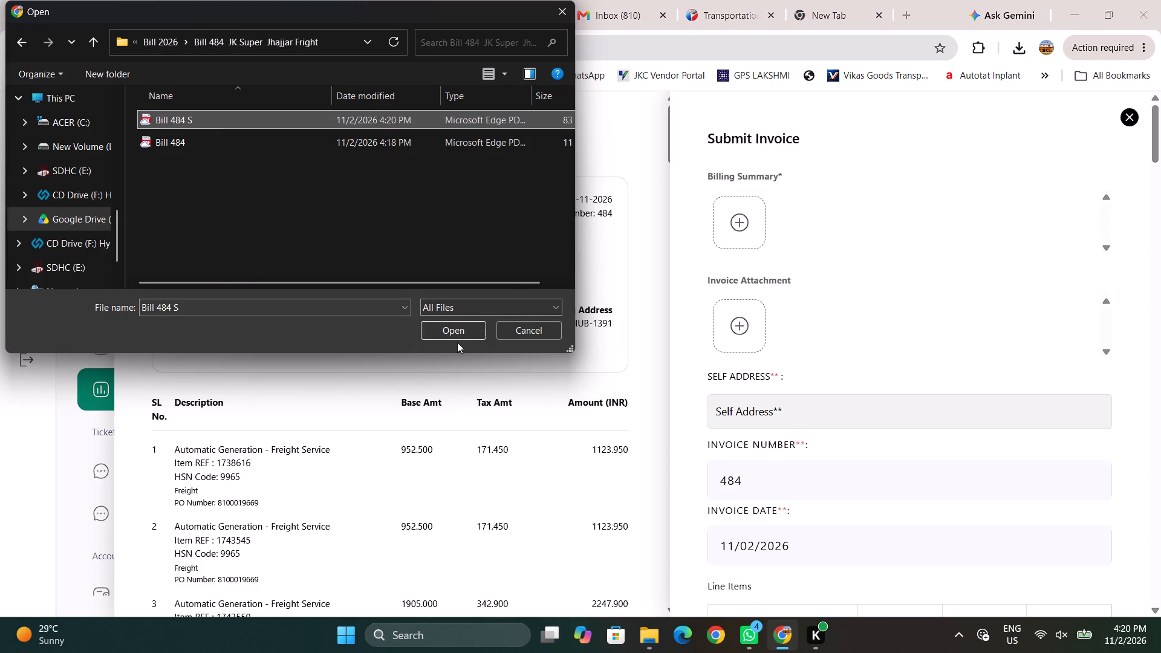
left_click(462, 340)
Add the signed Bill 484 S PDF as the Invoice Attachment as well.
left_click(732, 326)
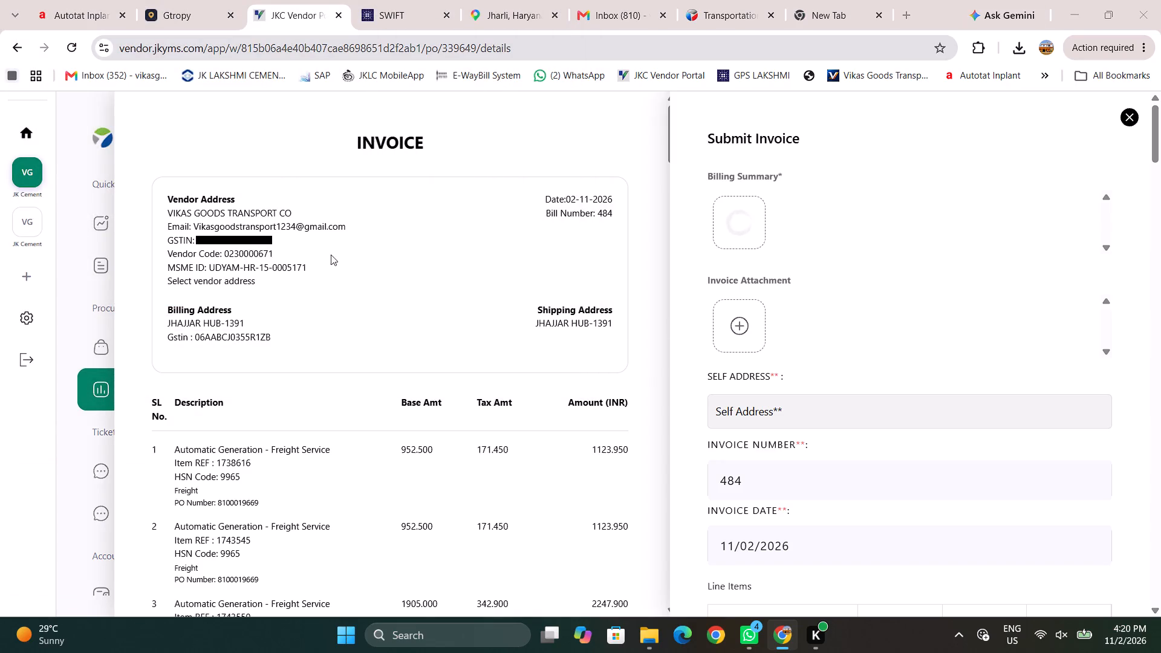
left_click(166, 151)
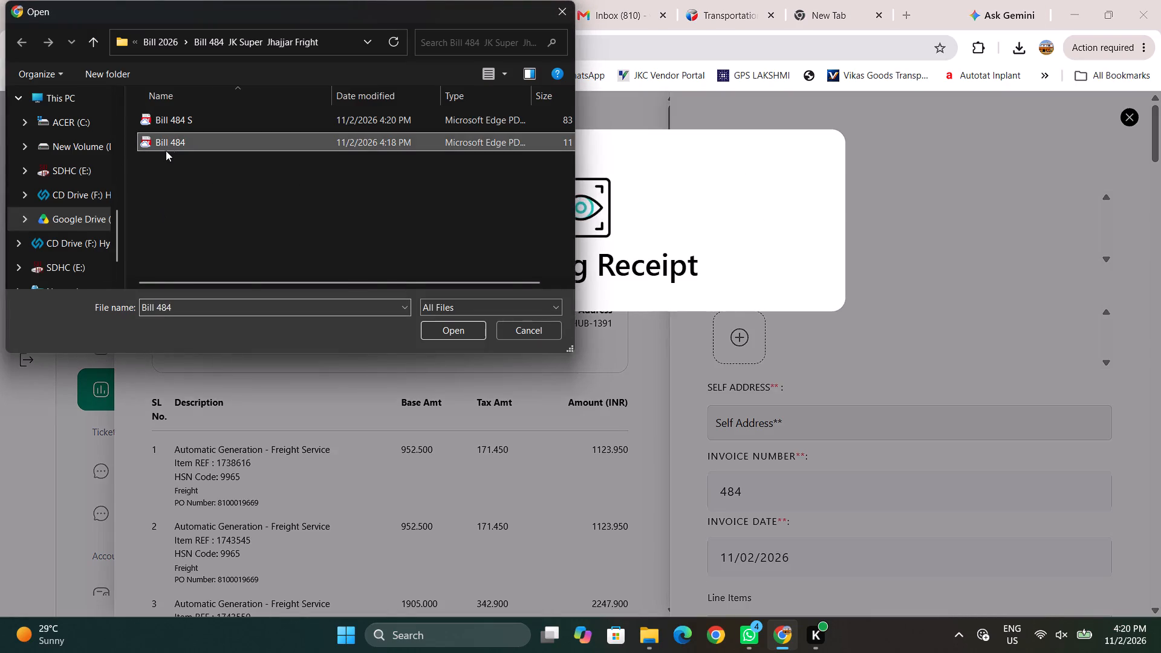
left_click(198, 118)
left_click(448, 330)
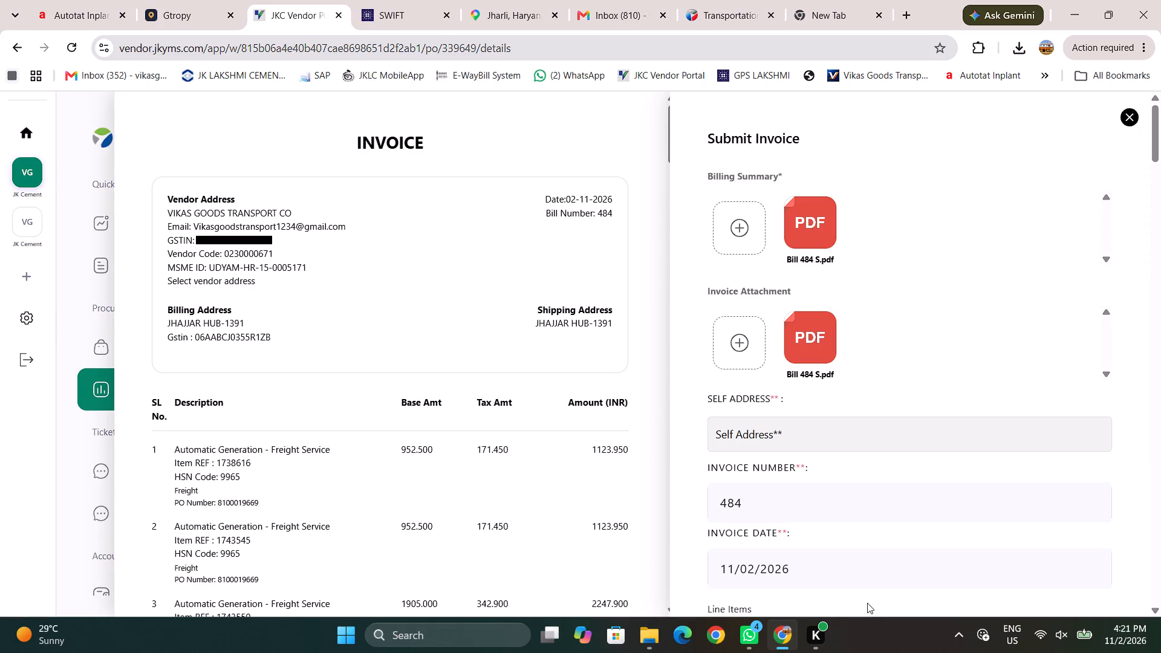
Set the invoice's self address to the first listed Vikas Goods Transport Co address.
left_click(974, 438)
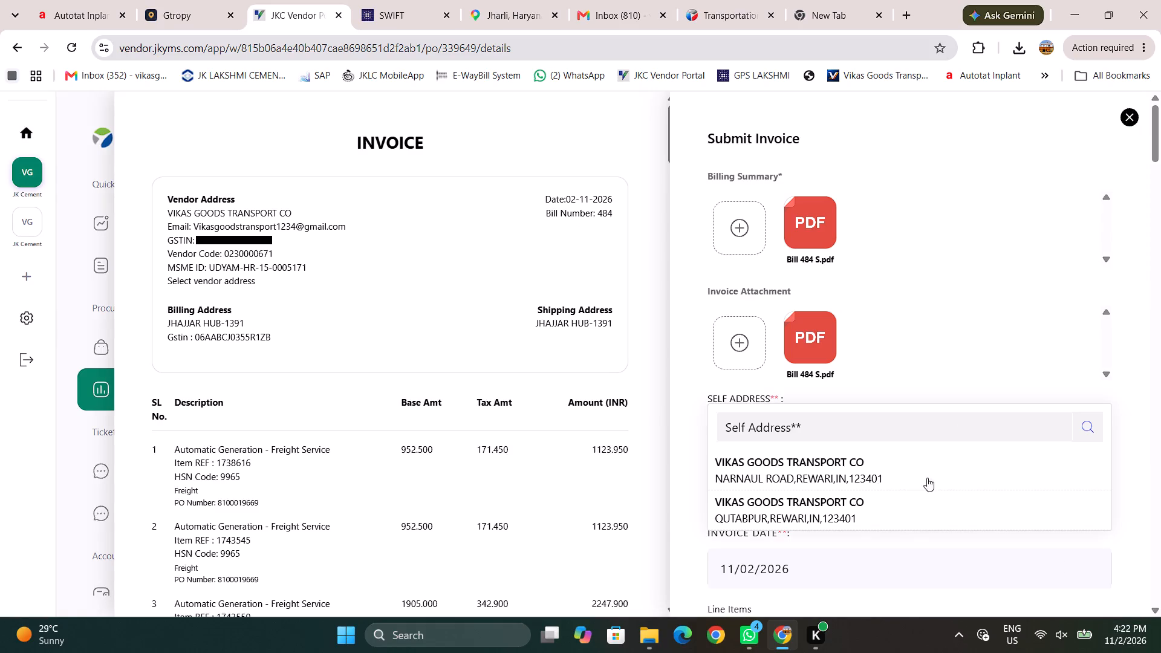
left_click(879, 475)
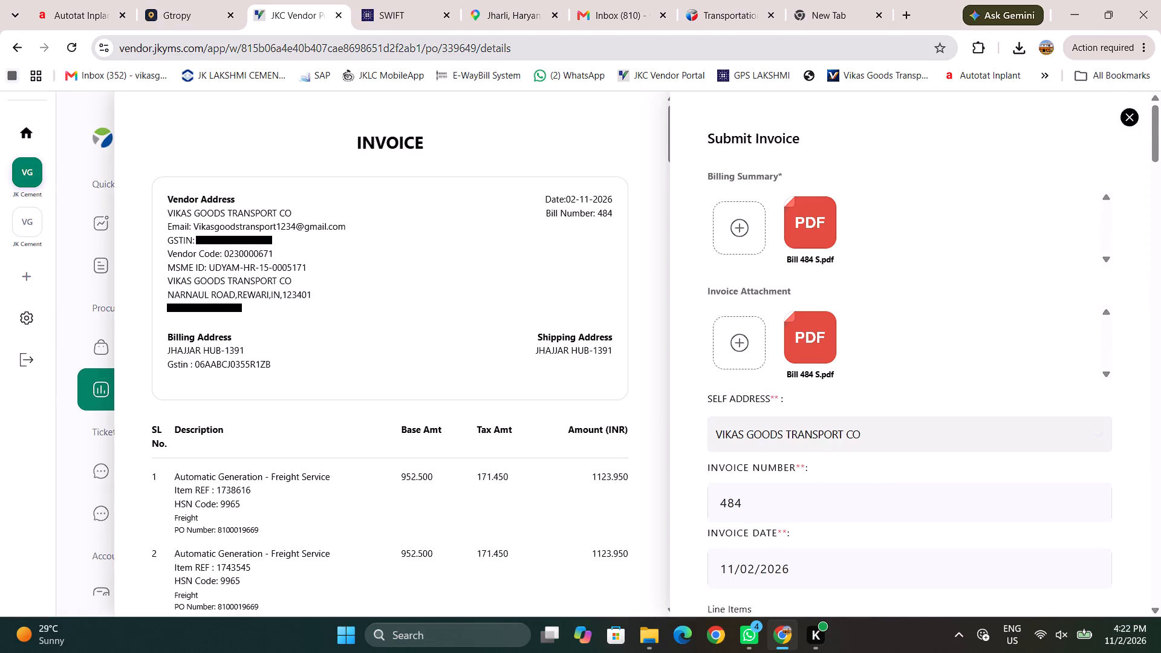
Submit the completed invoice 484, leaving the discount percent blank.
scroll(894, 513, "down", 14)
scroll(894, 513, "down", 8)
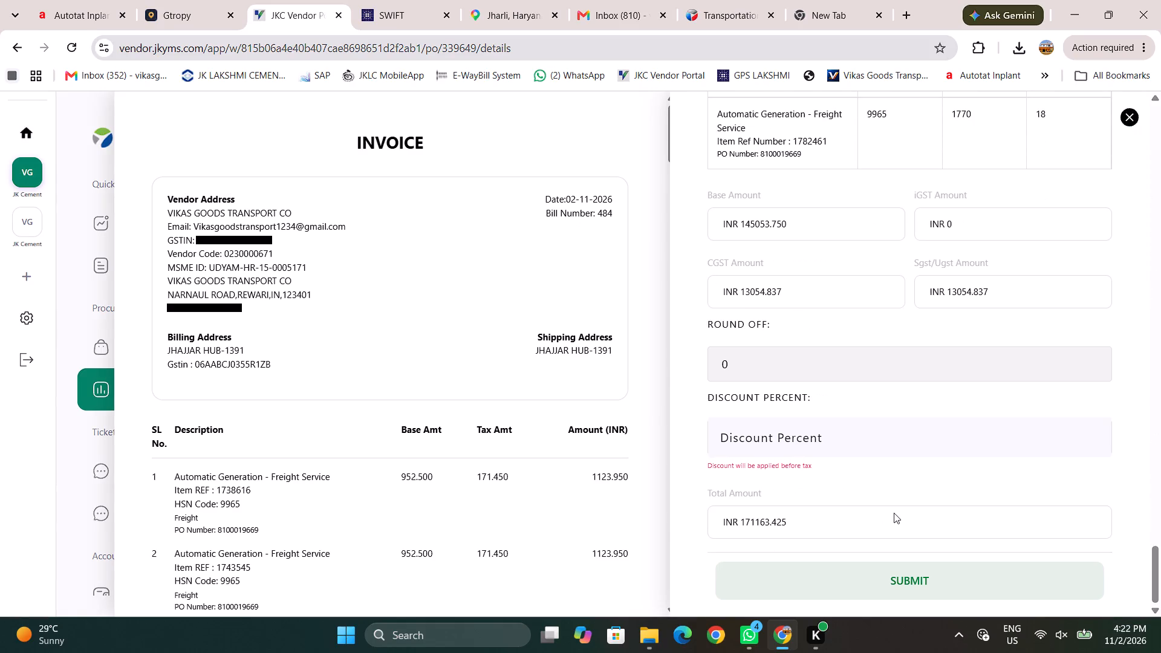
left_click(900, 579)
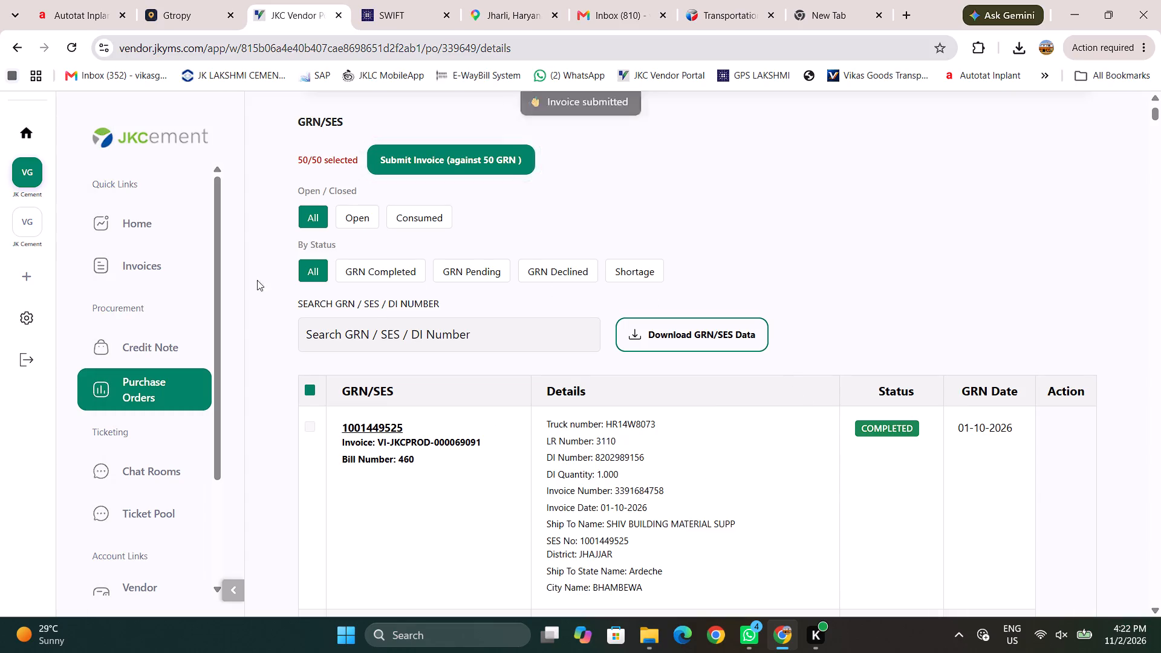
Go back to the Purchase Orders overview showing the open orders.
left_click(180, 389)
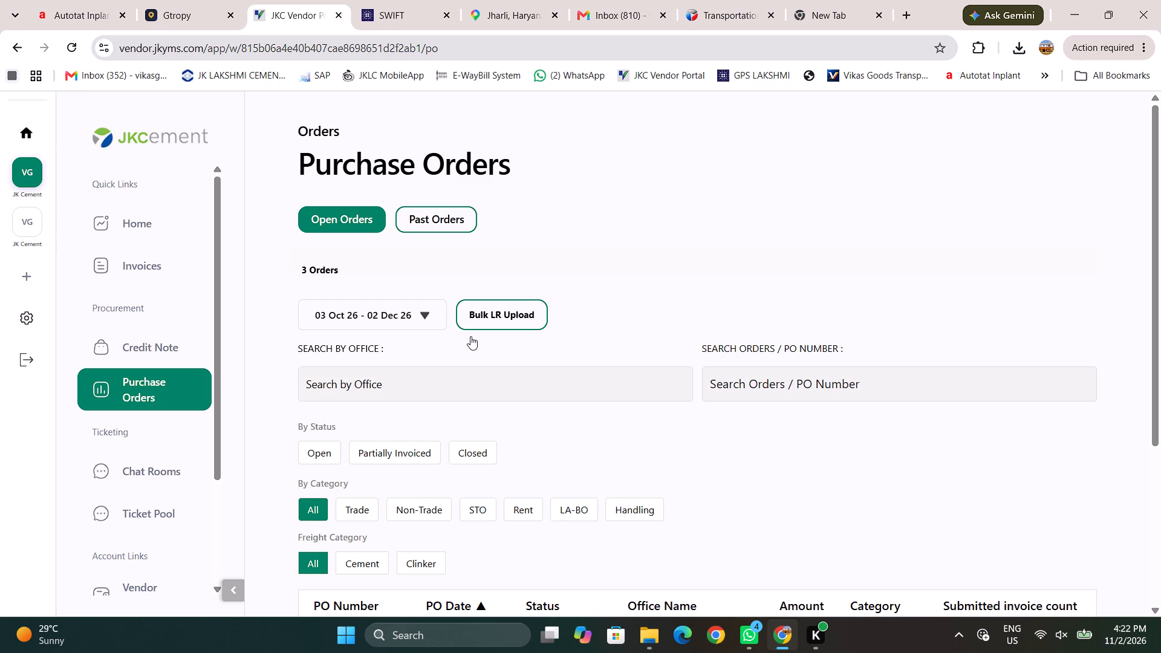
triple_click(470, 336)
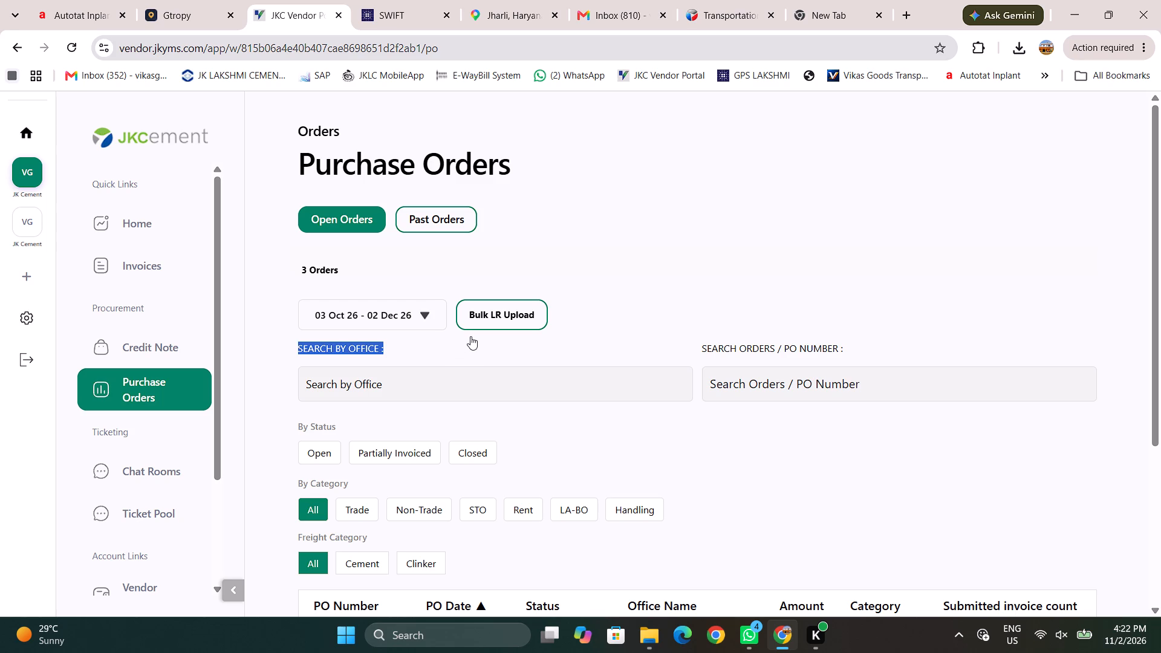
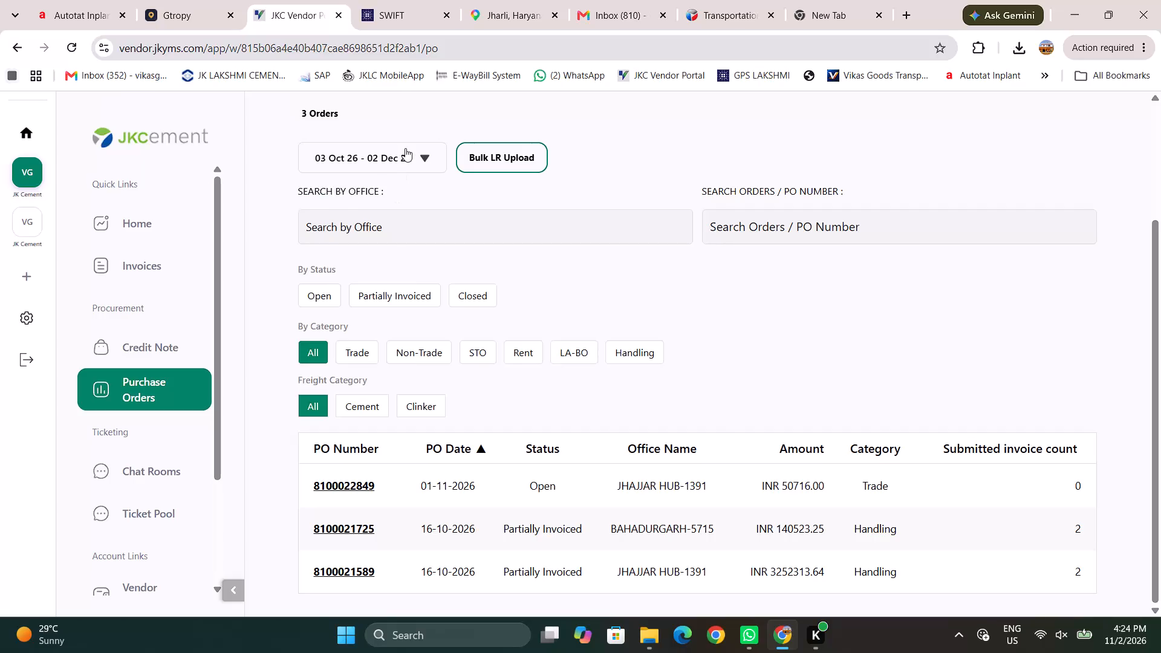
Set the purchase orders' date range to 1 August 2026 through 2 November 2026.
left_click(486, 245)
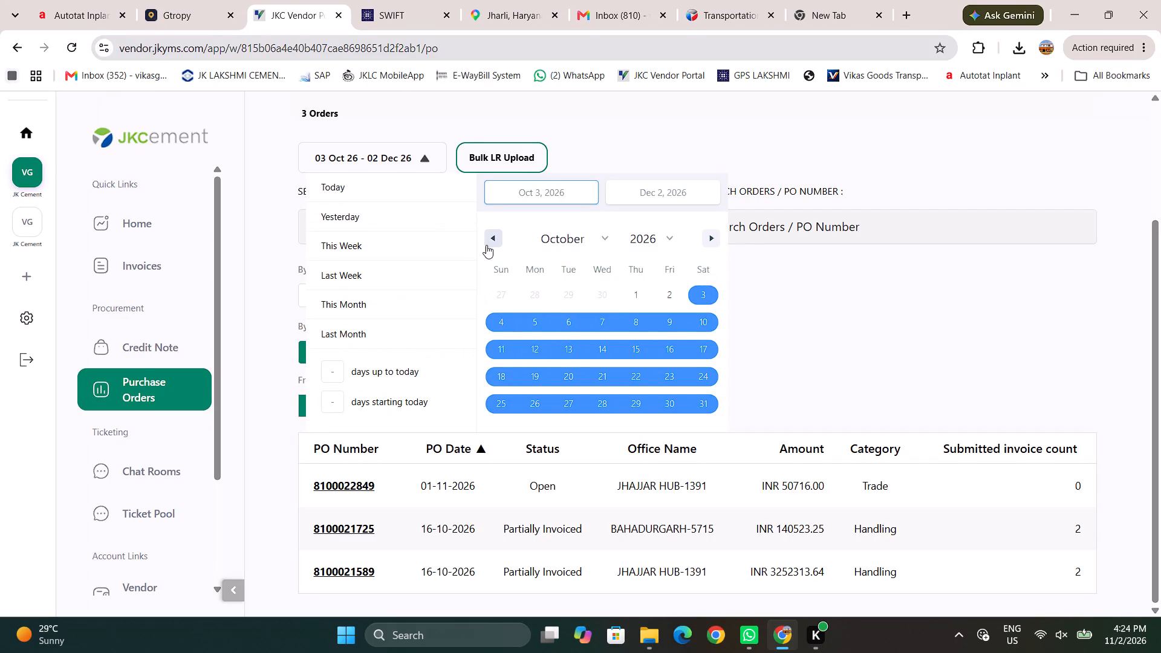
left_click(486, 245)
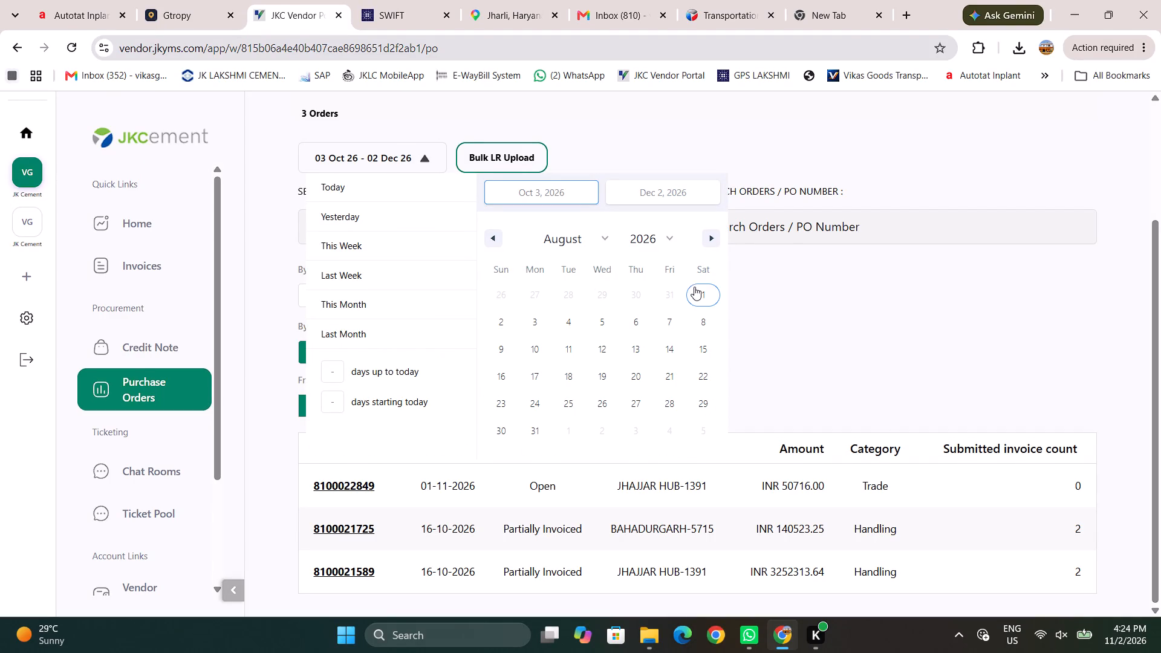
left_click(697, 287)
left_click_drag(705, 228, 710, 249)
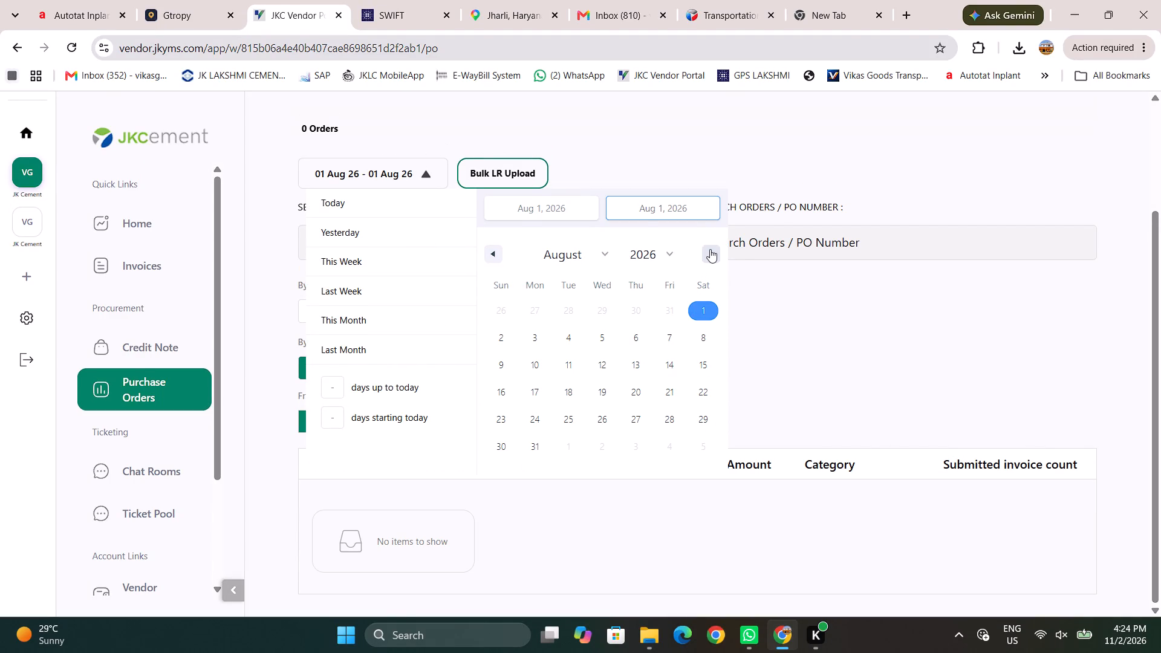
triple_click(710, 249)
left_click(710, 249)
left_click(487, 267)
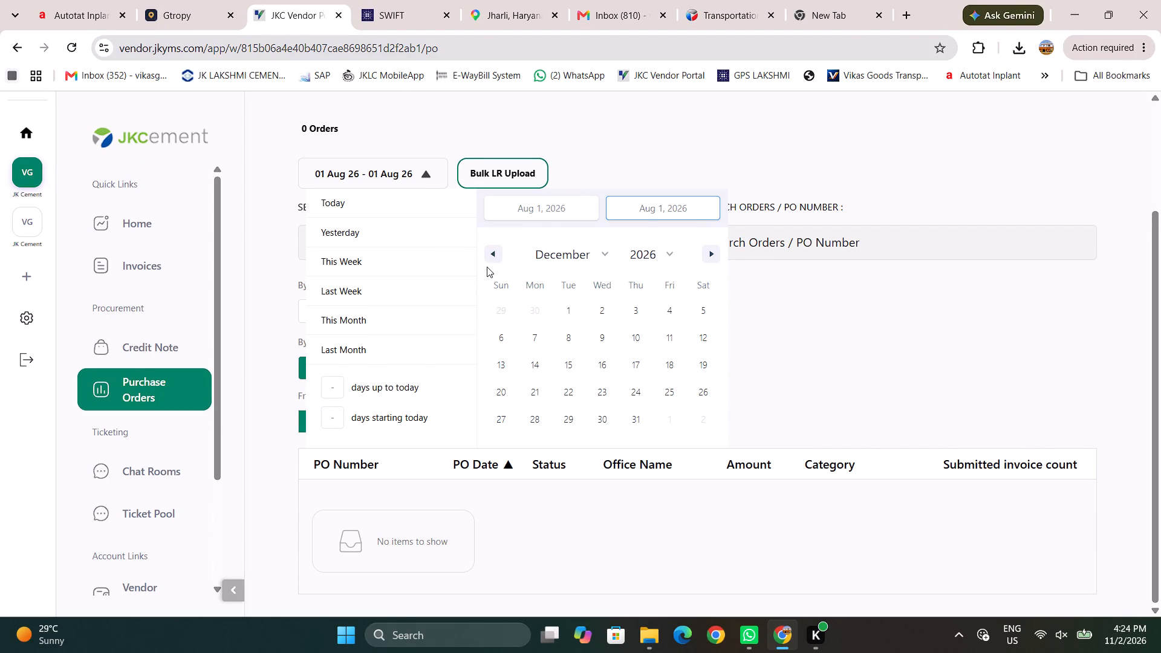
left_click(487, 258)
left_click(542, 323)
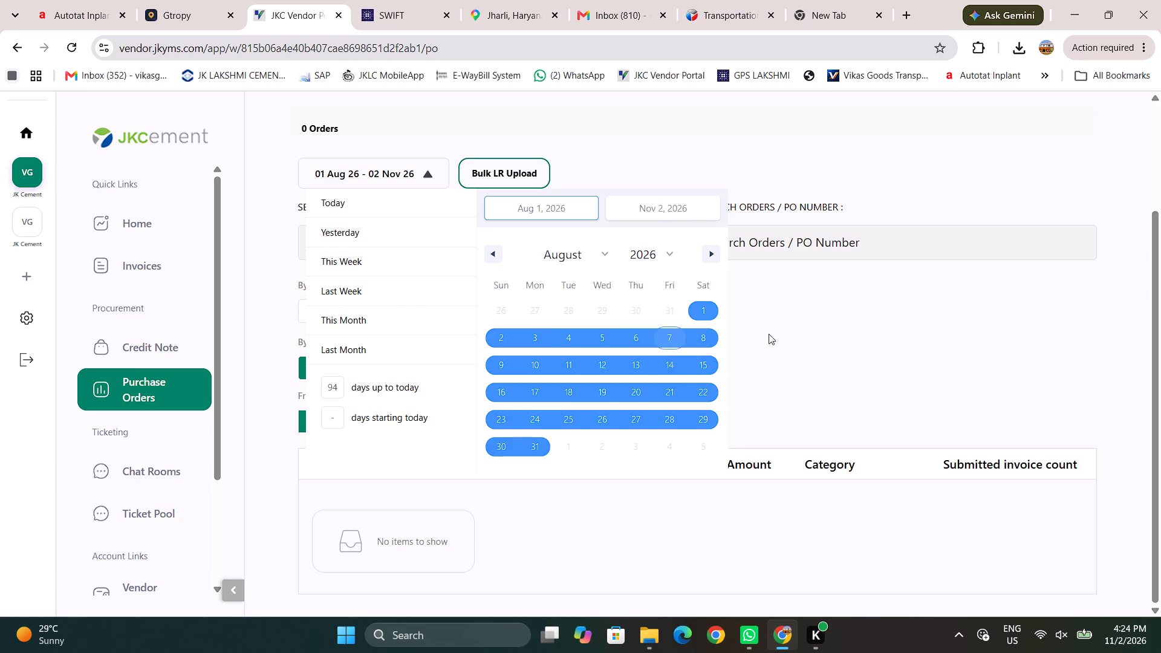
left_click(818, 340)
scroll(519, 373, "down", 7)
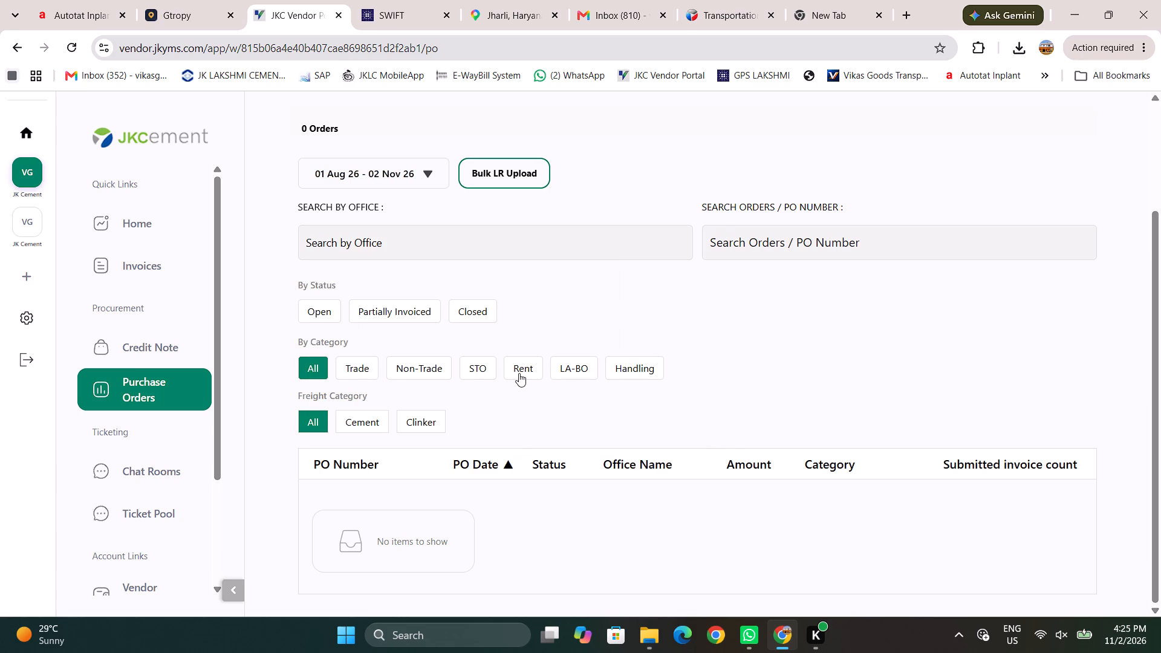
scroll(519, 373, "down", 1)
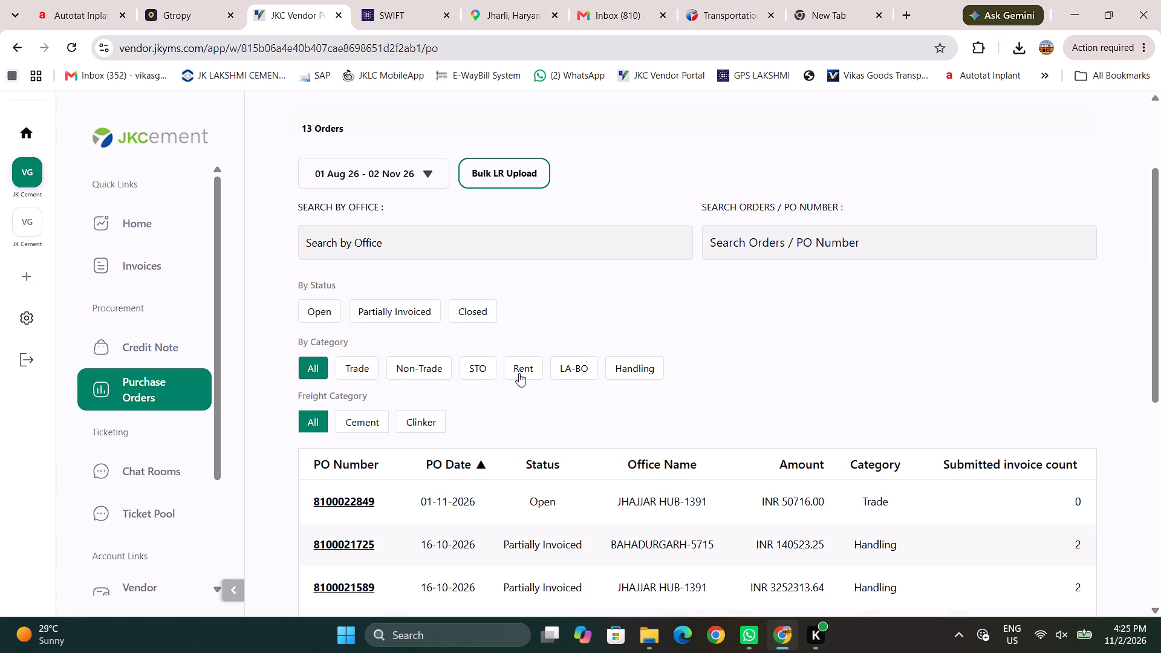
scroll(519, 373, "down", 4)
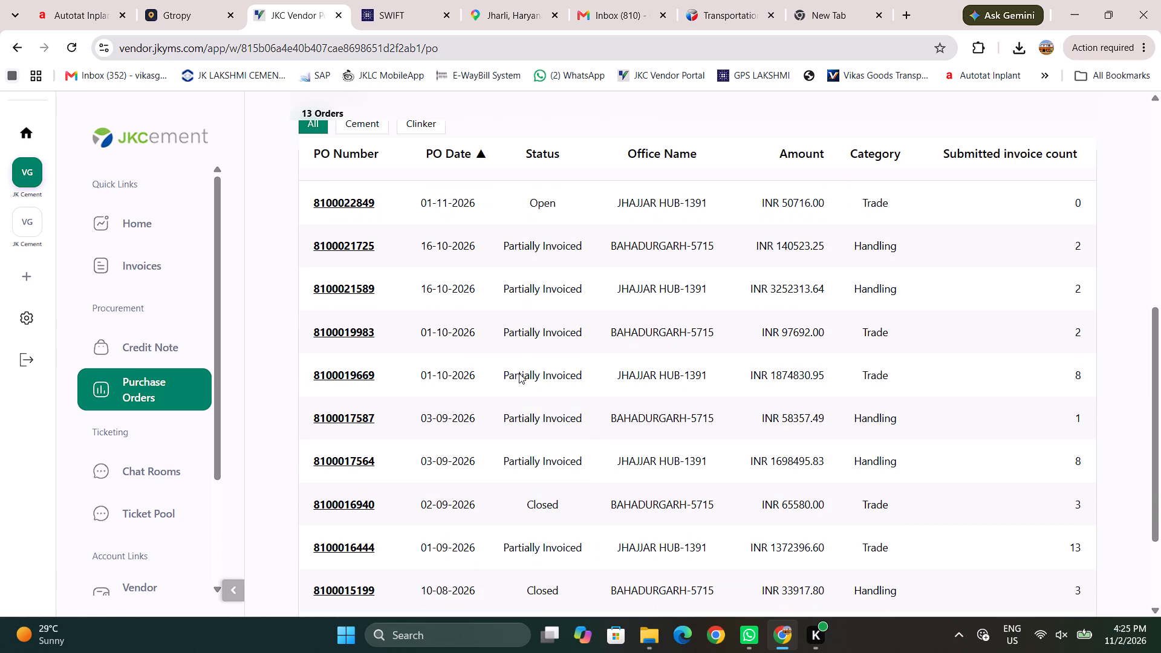
scroll(519, 373, "down", 1)
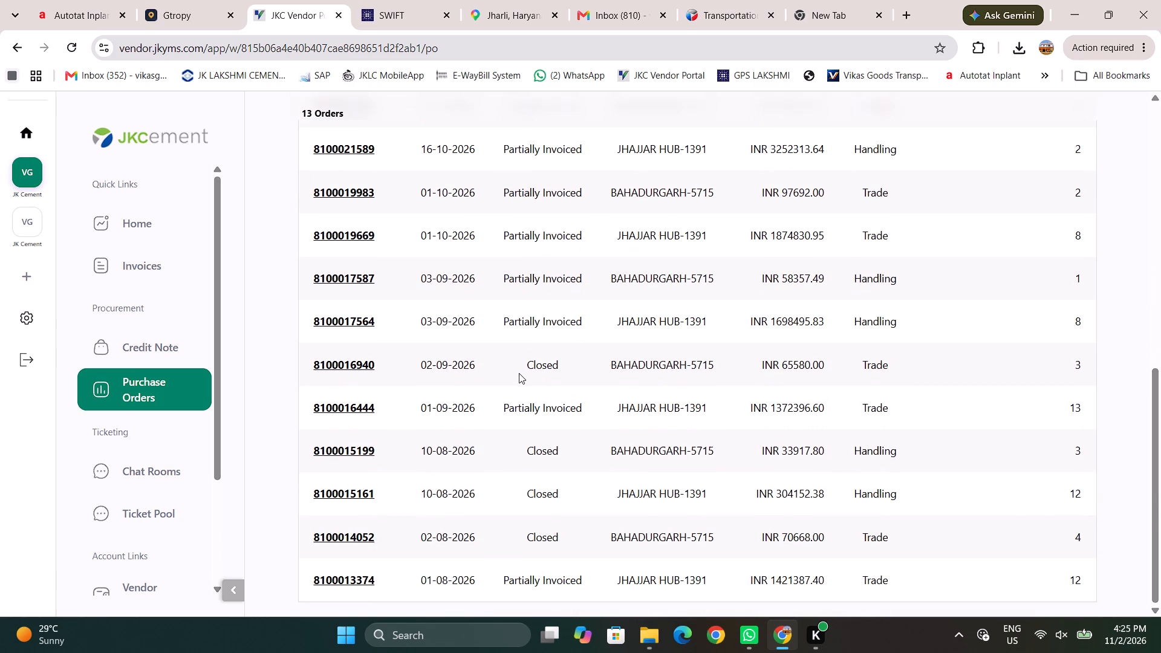
scroll(519, 373, "down", 2)
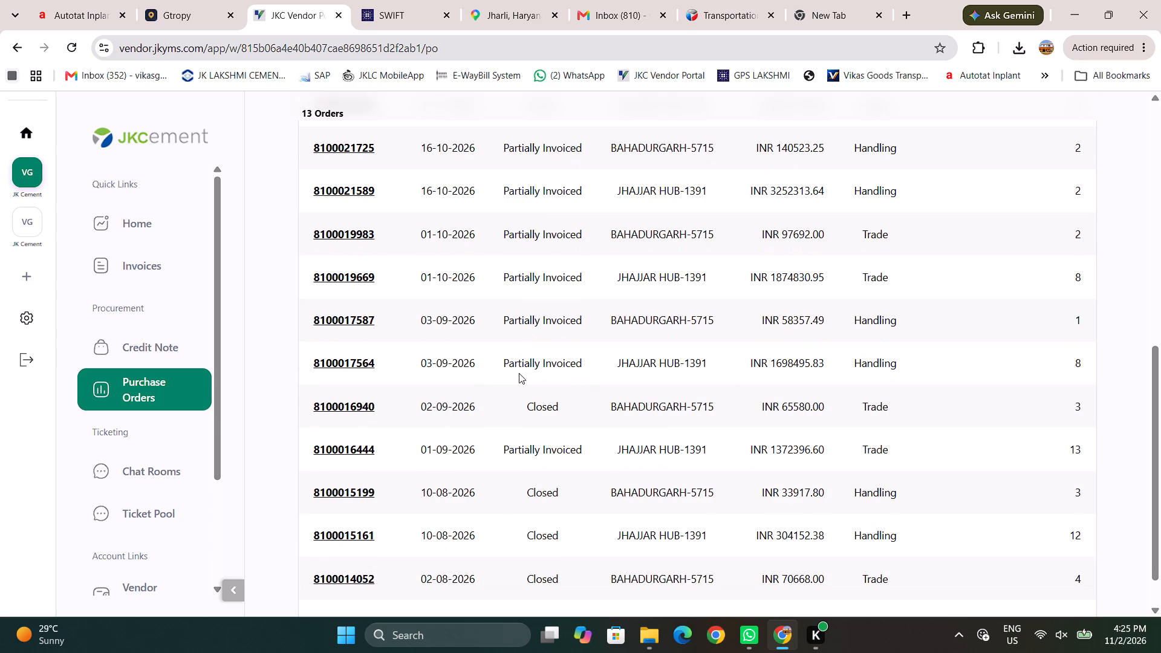
scroll(519, 373, "down", 1)
scroll(519, 373, "up", 1)
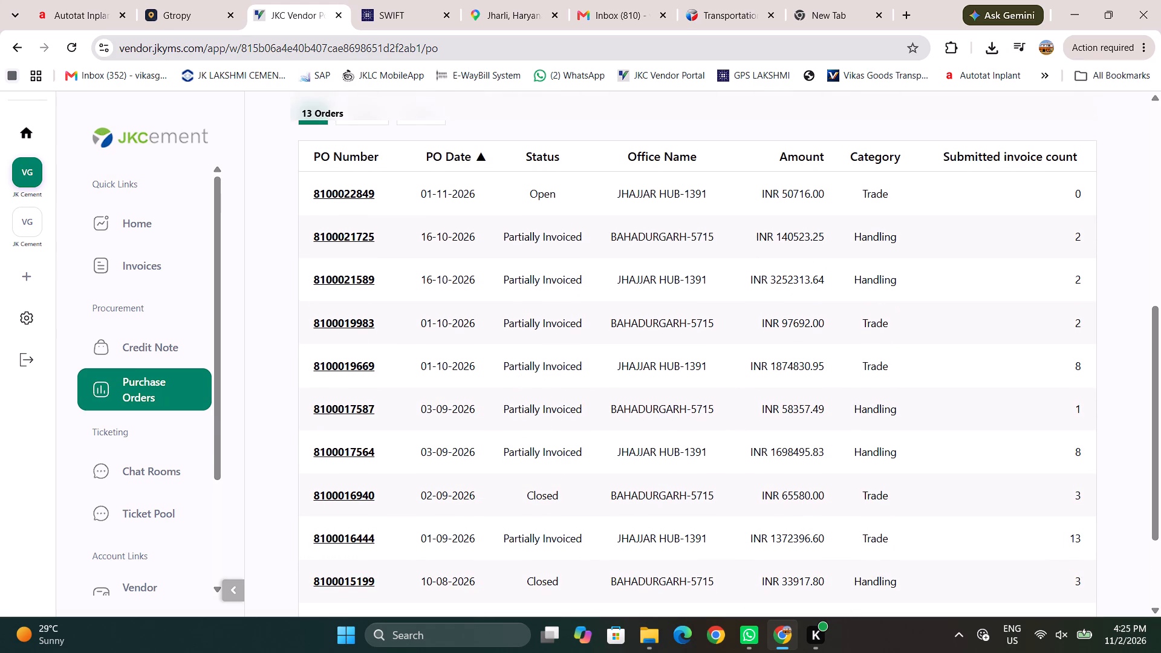
left_click(343, 360)
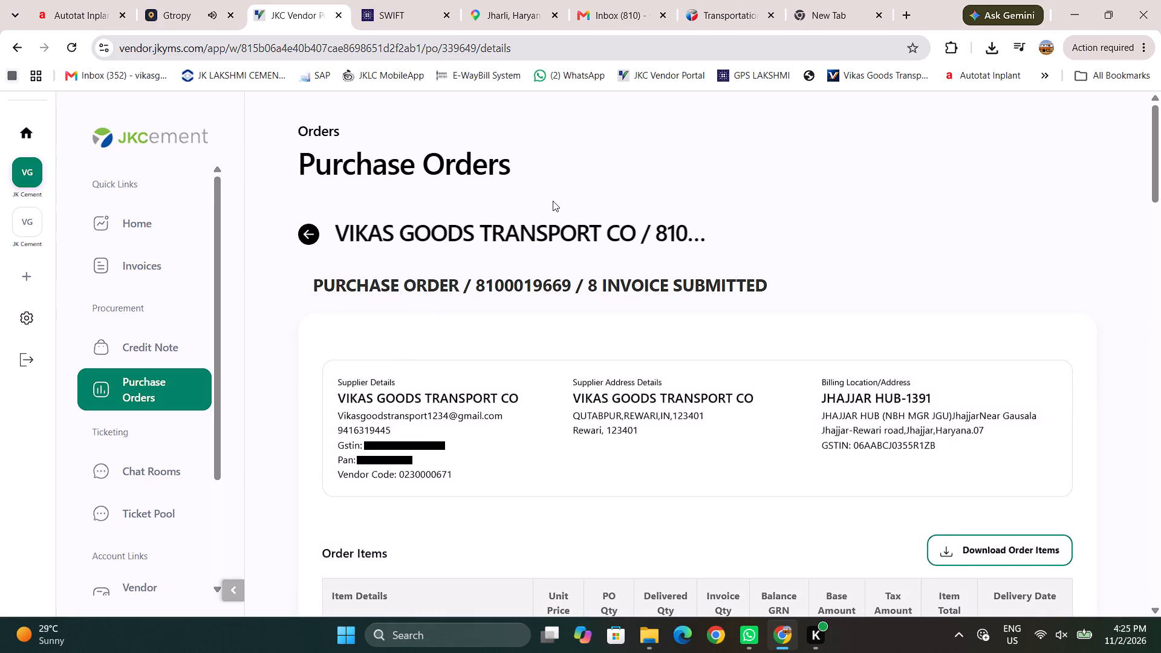
Select the maximum batch of 50 GRNs in the order's GRN/SES list and open the invoice submission form for them.
scroll(582, 321, "down", 8)
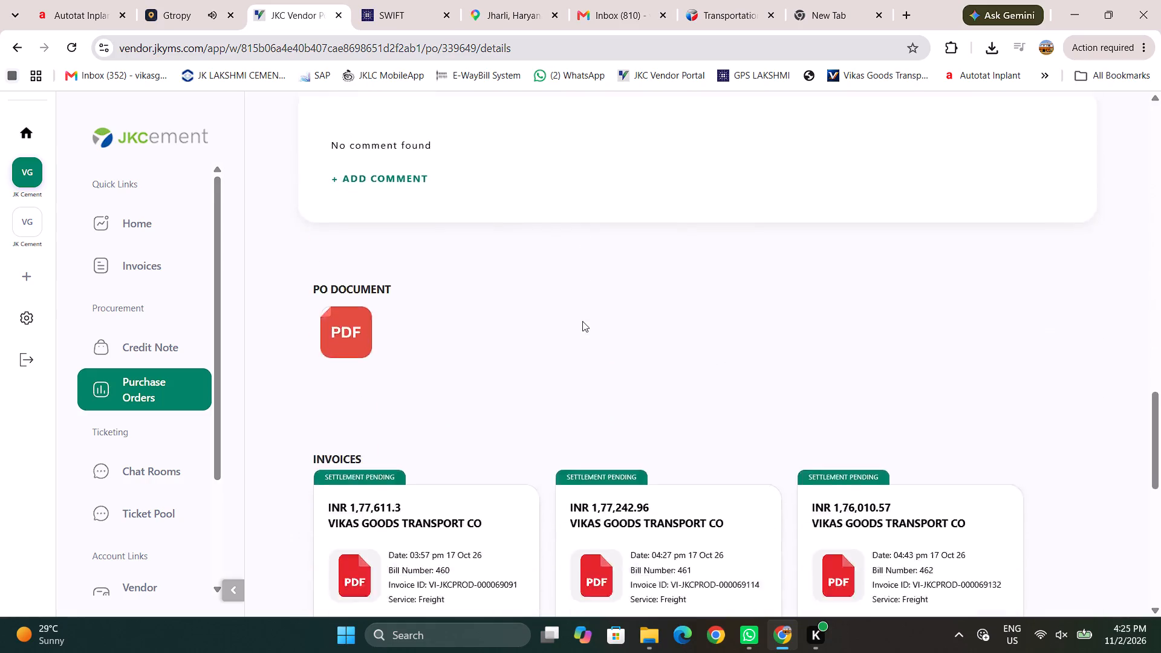
scroll(582, 321, "up", 7)
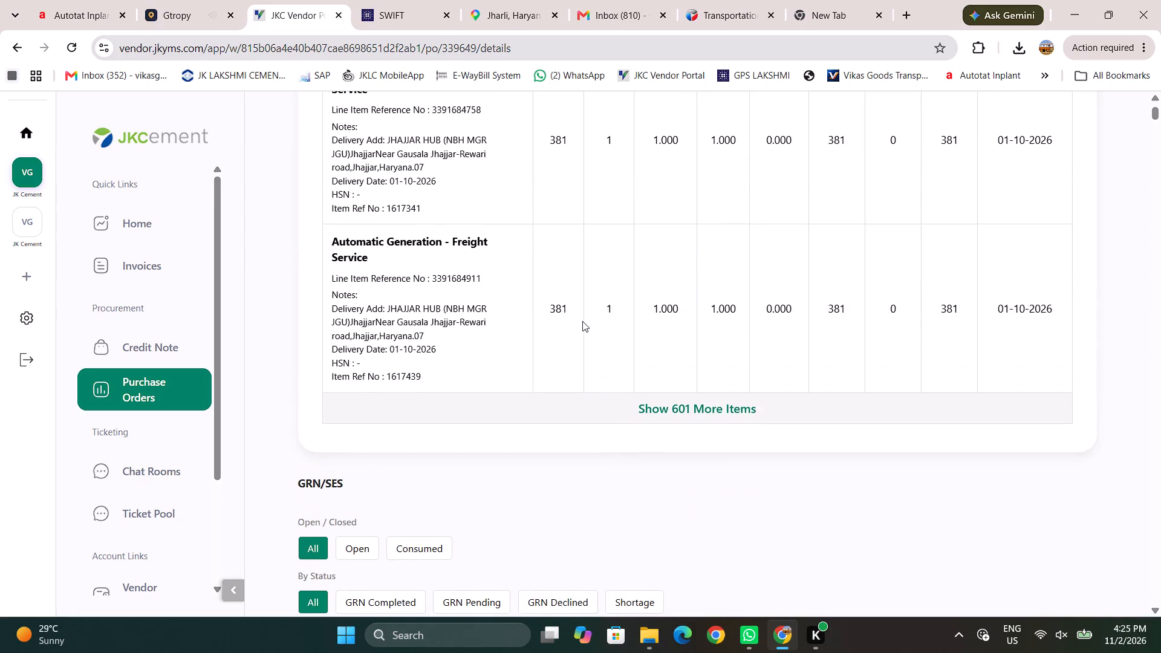
scroll(582, 321, "down", 4)
scroll(562, 339, "up", 2)
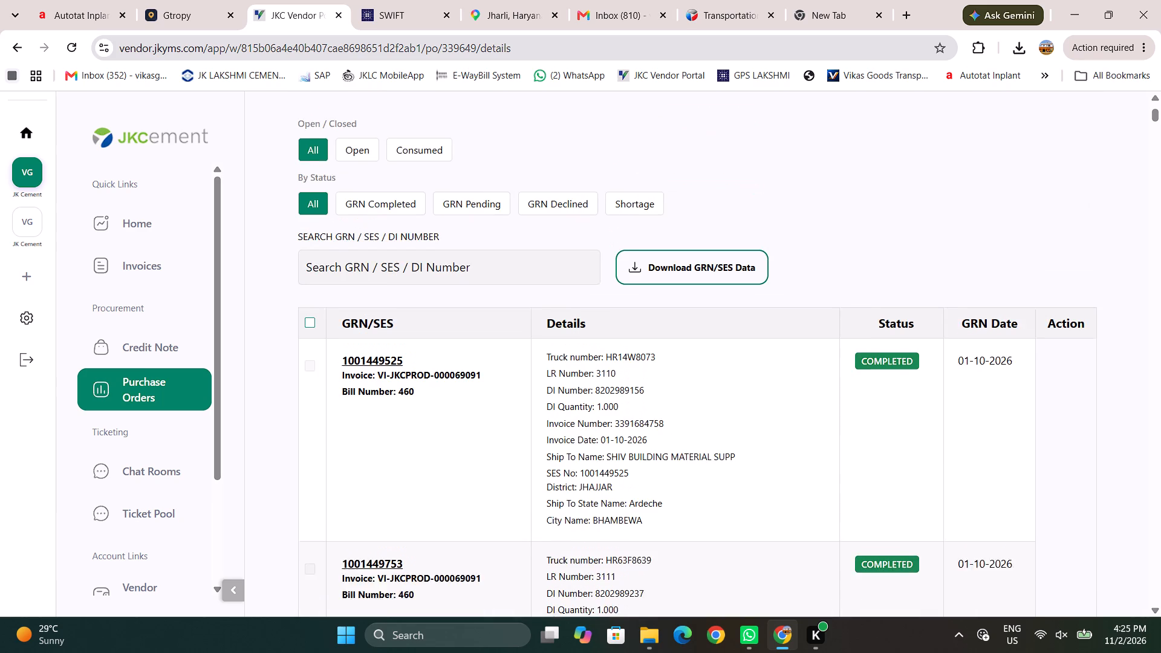
scroll(562, 339, "up", 1)
left_click(310, 343)
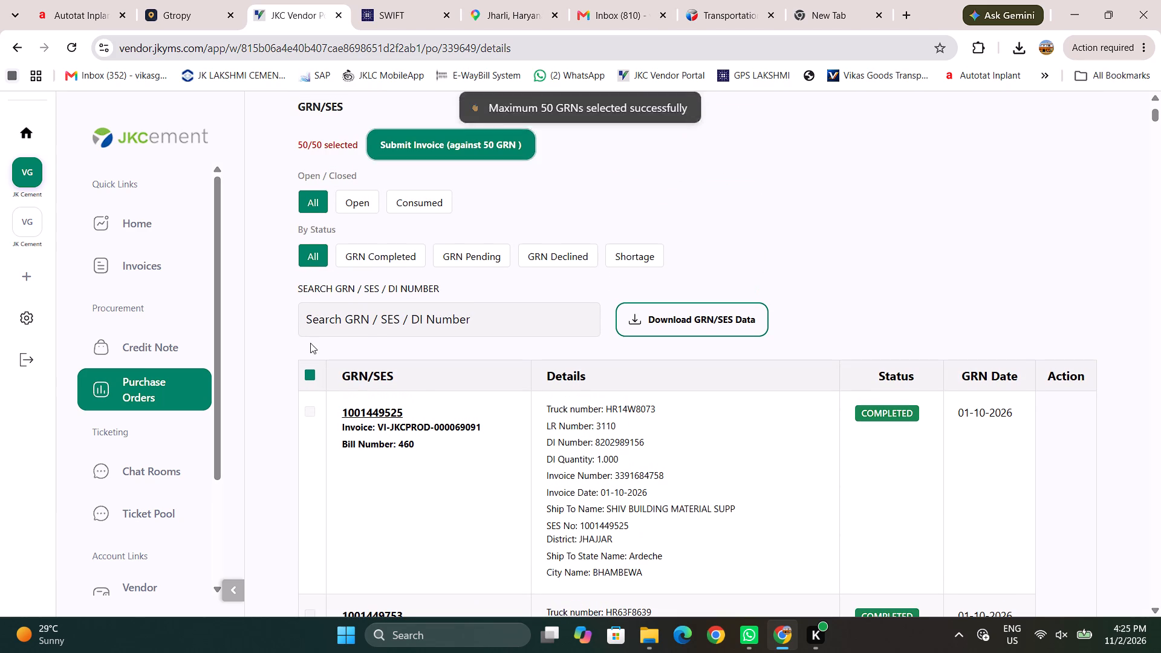
left_click(442, 147)
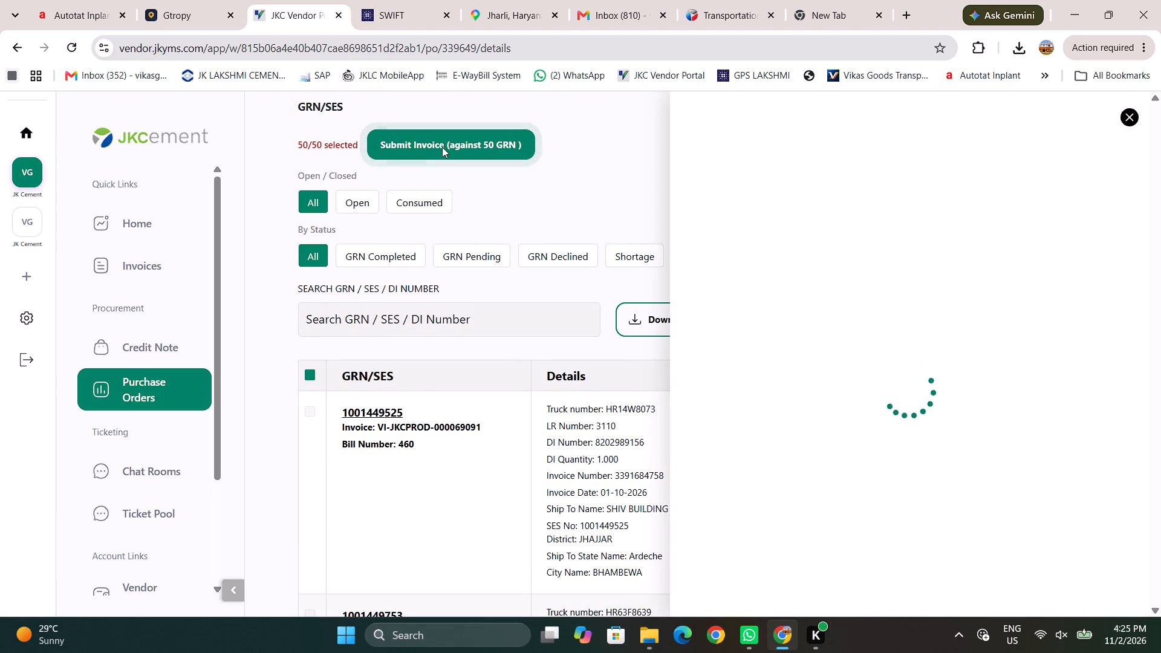
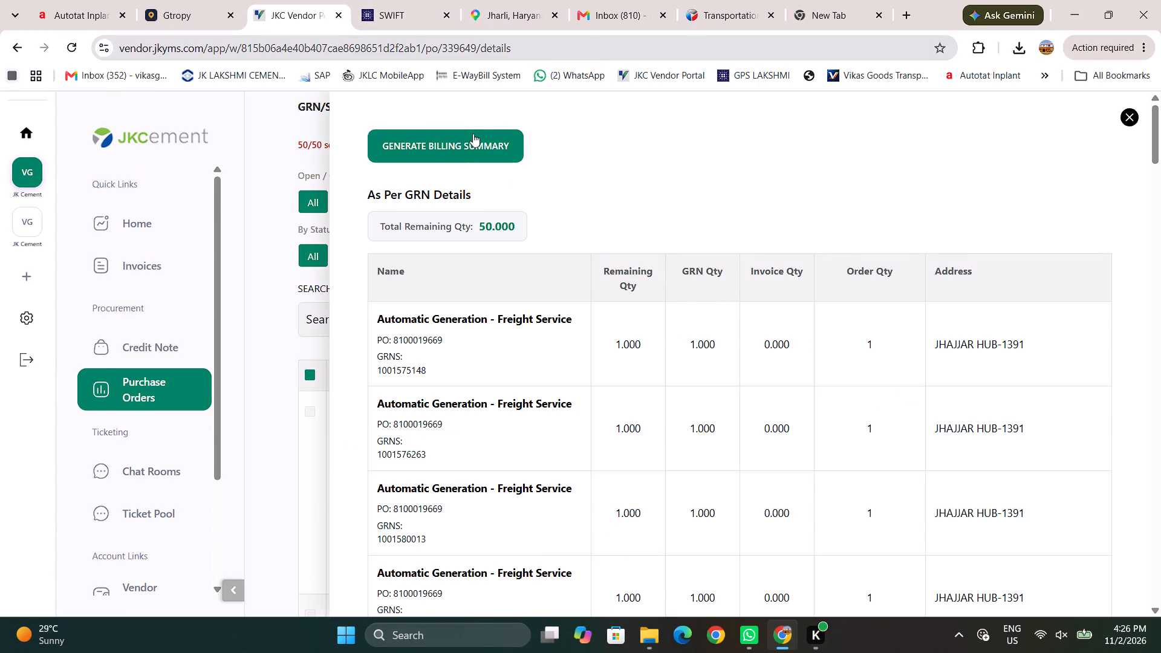
Generate the billing summary and set Taxable under RCM to No and the tax code to GST: IN: CGST(9%) SGST(9%) - GC.
left_click(473, 134)
scroll(448, 318, "down", 1)
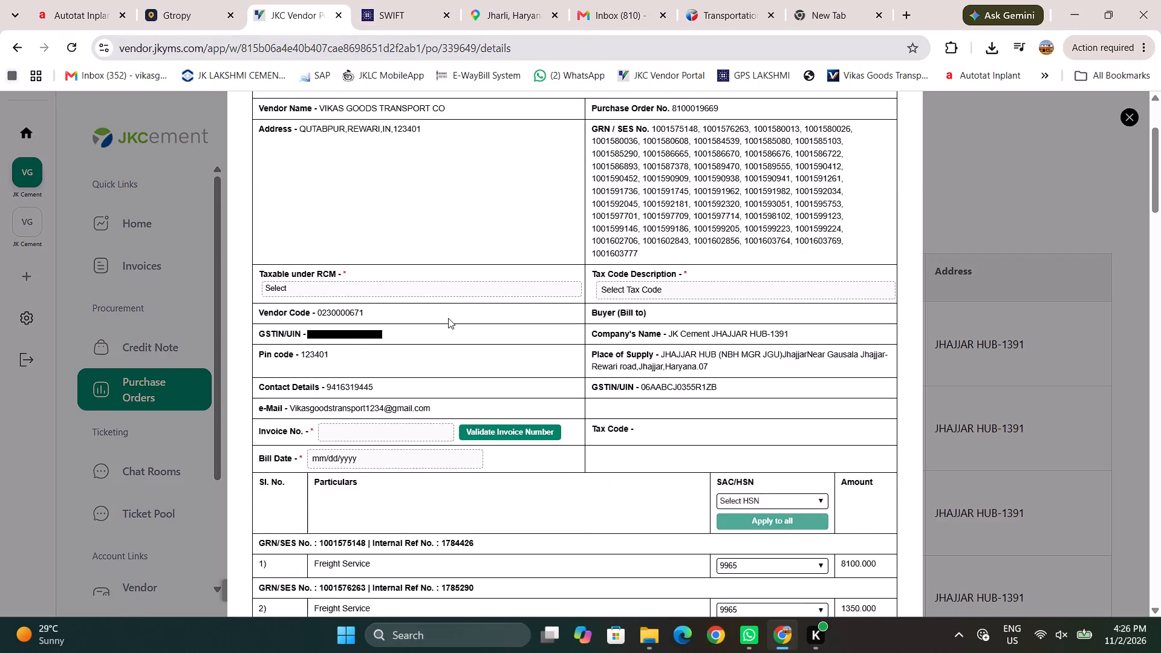
scroll(448, 318, "down", 1)
left_click_drag(456, 270, 431, 326)
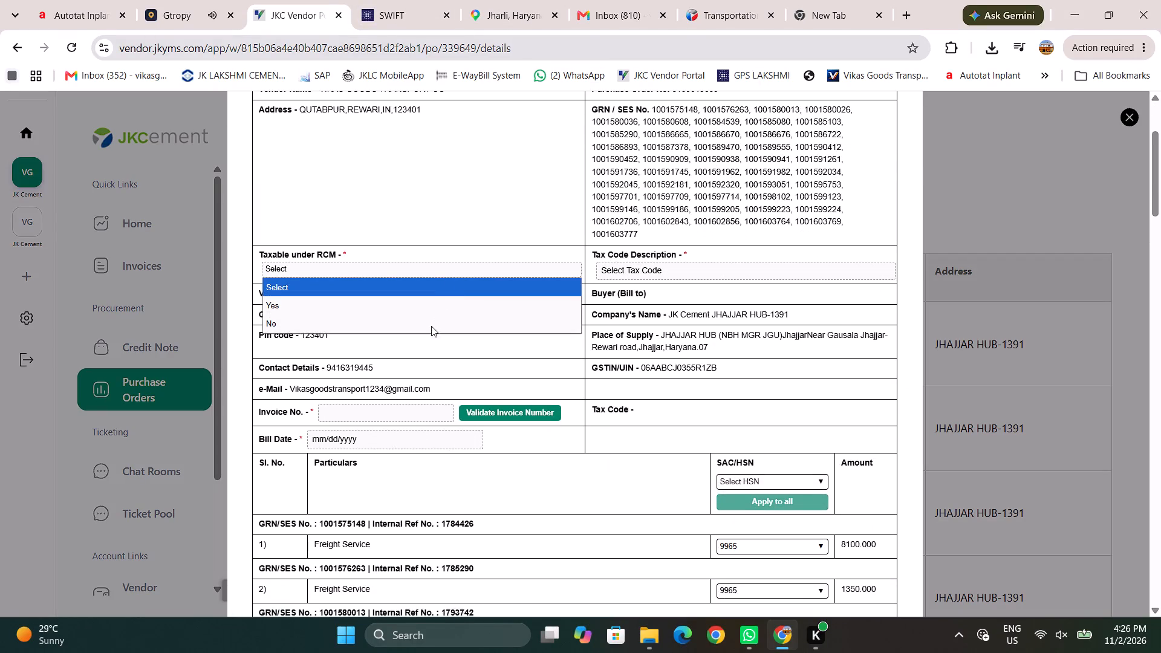
left_click_drag(431, 326, 428, 333)
left_click(428, 333)
left_click(431, 319)
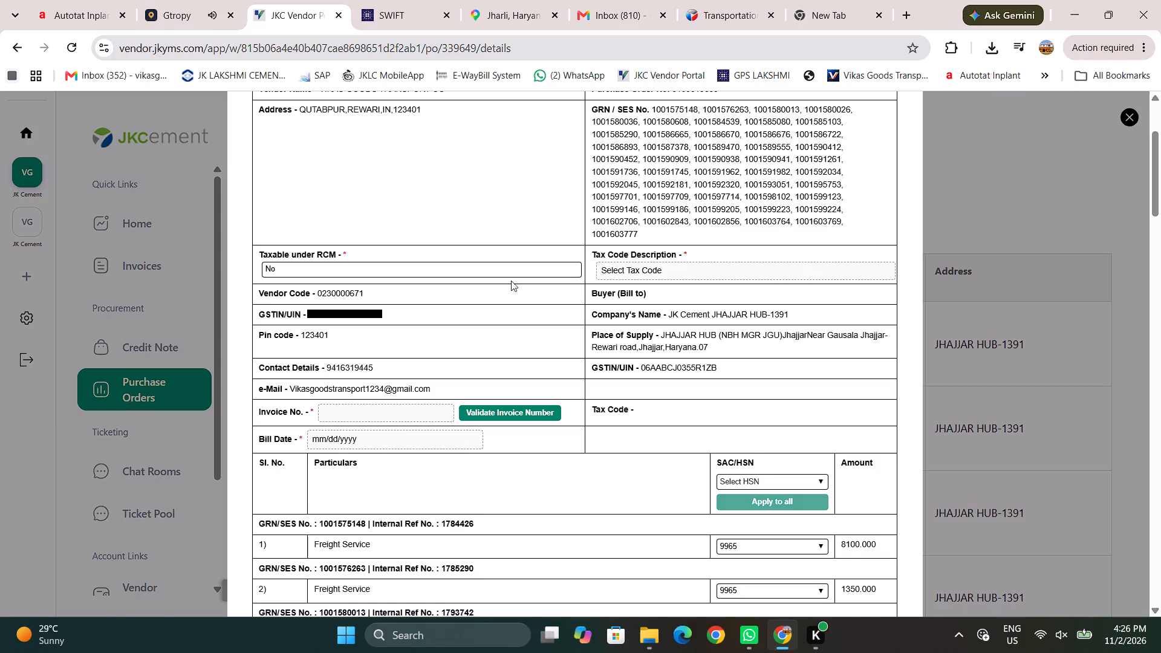
left_click_drag(625, 267, 653, 310)
left_click(653, 310)
Enter invoice number 484 and bill date 11/02/2026 in the billing summary, and validate the invoice number.
left_click(442, 417)
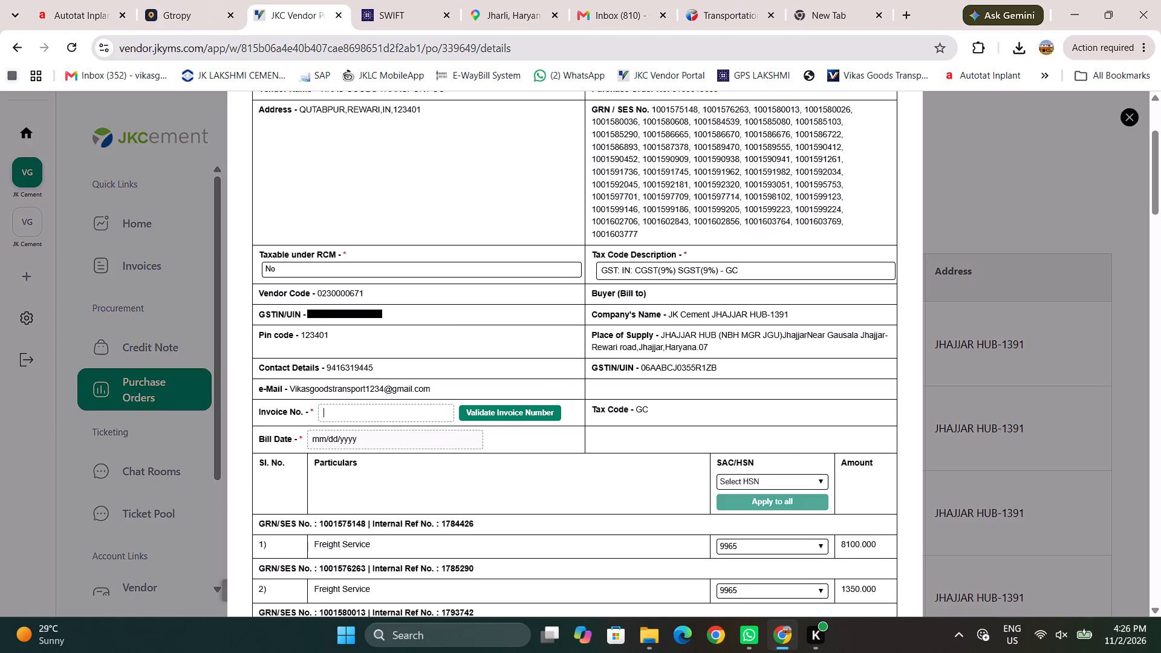
type("487")
key("plus")
key("BackSpace")
key("4")
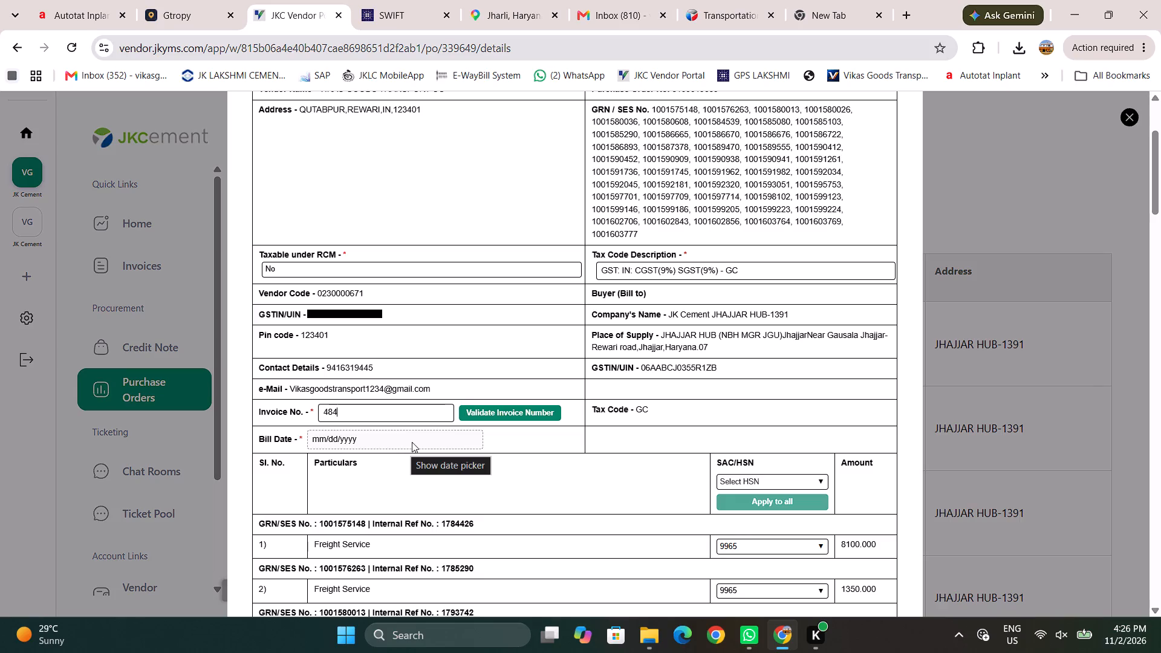
left_click(363, 438)
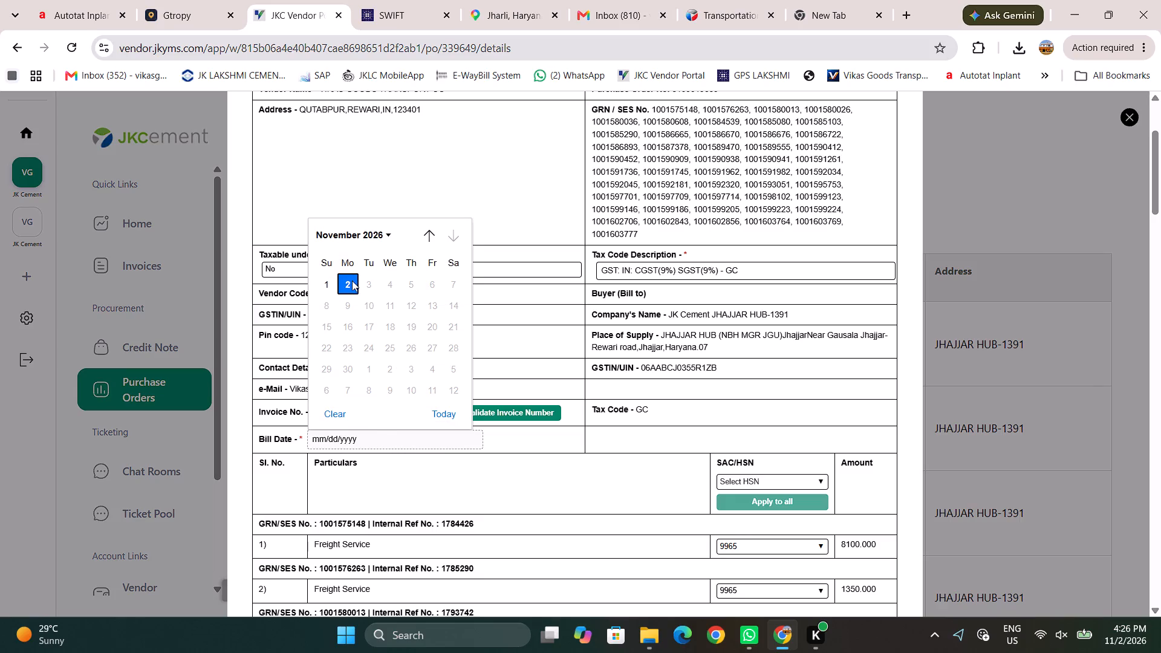
left_click(351, 279)
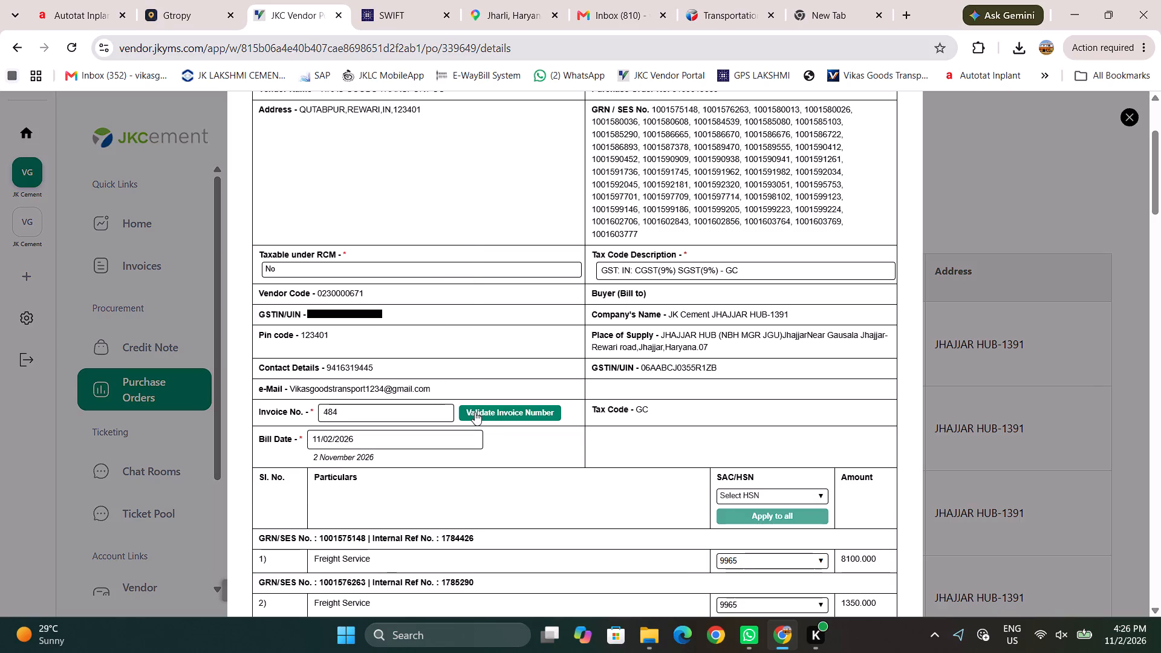
left_click(475, 412)
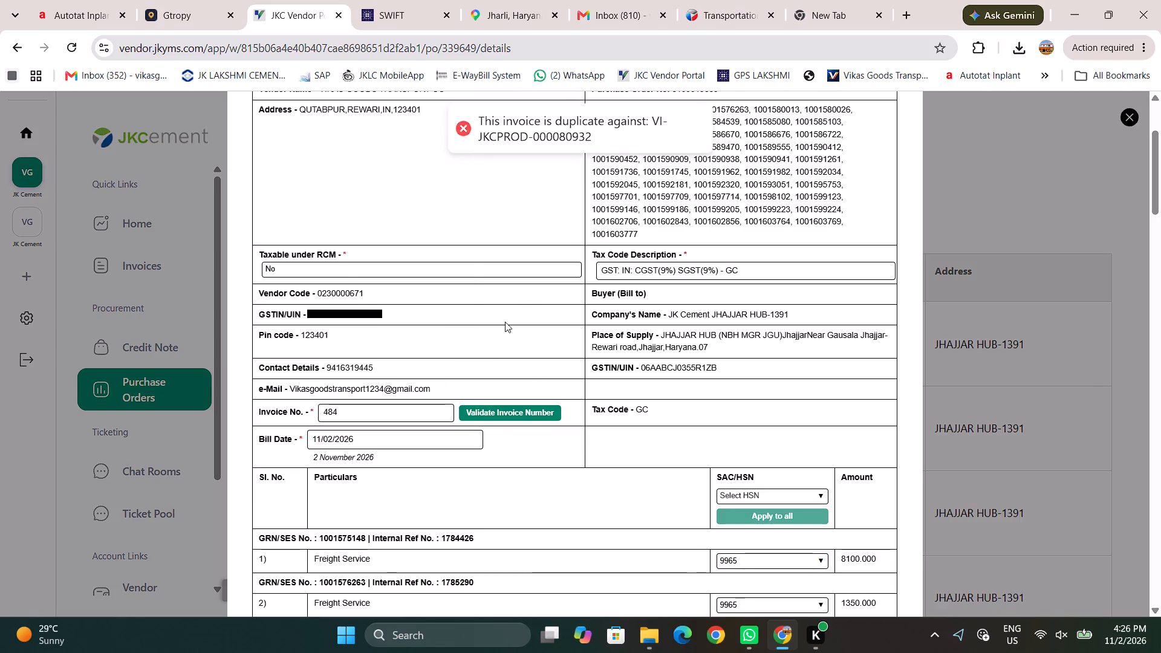
Change the invoice number to 485 and validate it.
left_click(372, 409)
key("BackSpace")
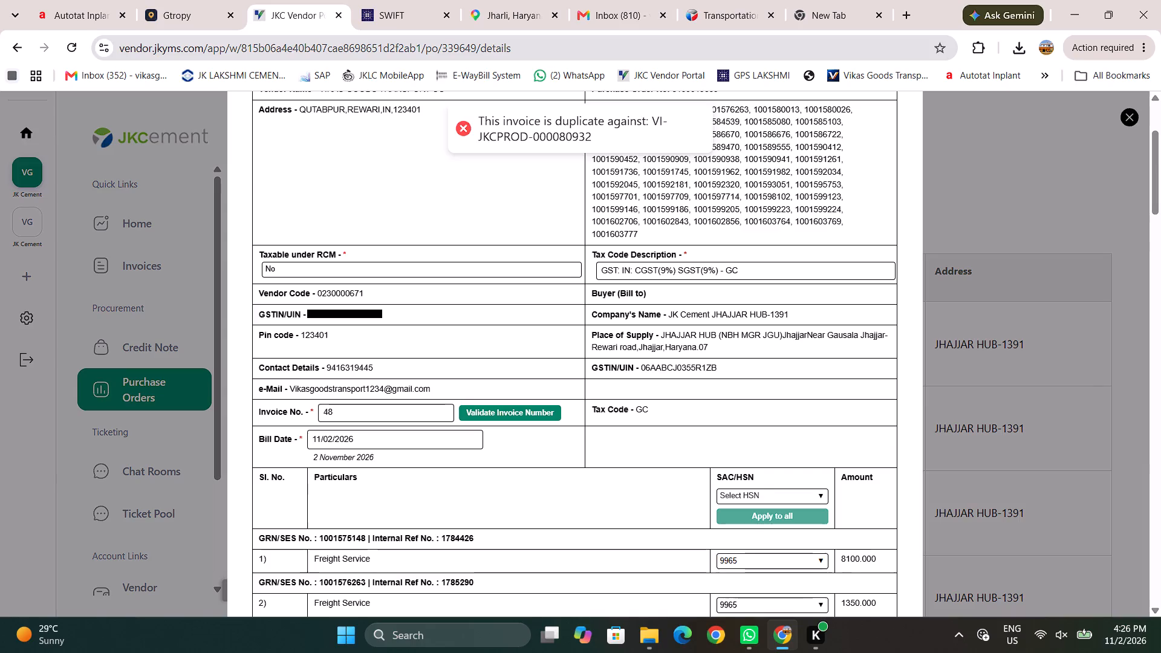
key("5")
left_click(506, 406)
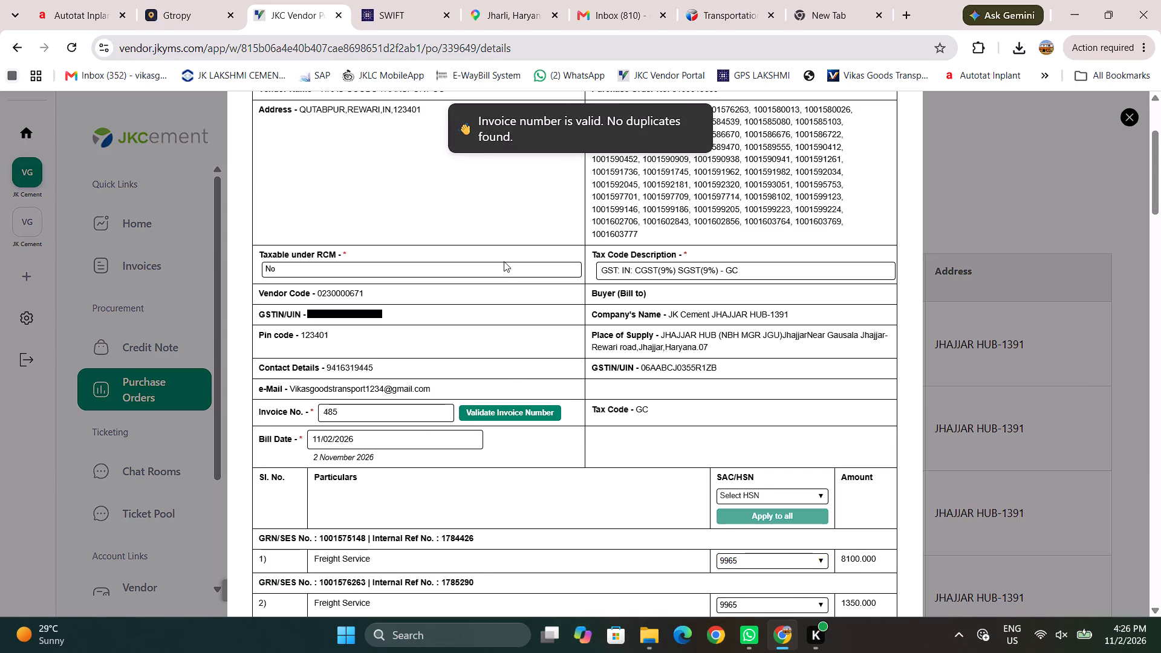
Download the completed billing summary and move on to invoice submission.
scroll(504, 261, "down", 6)
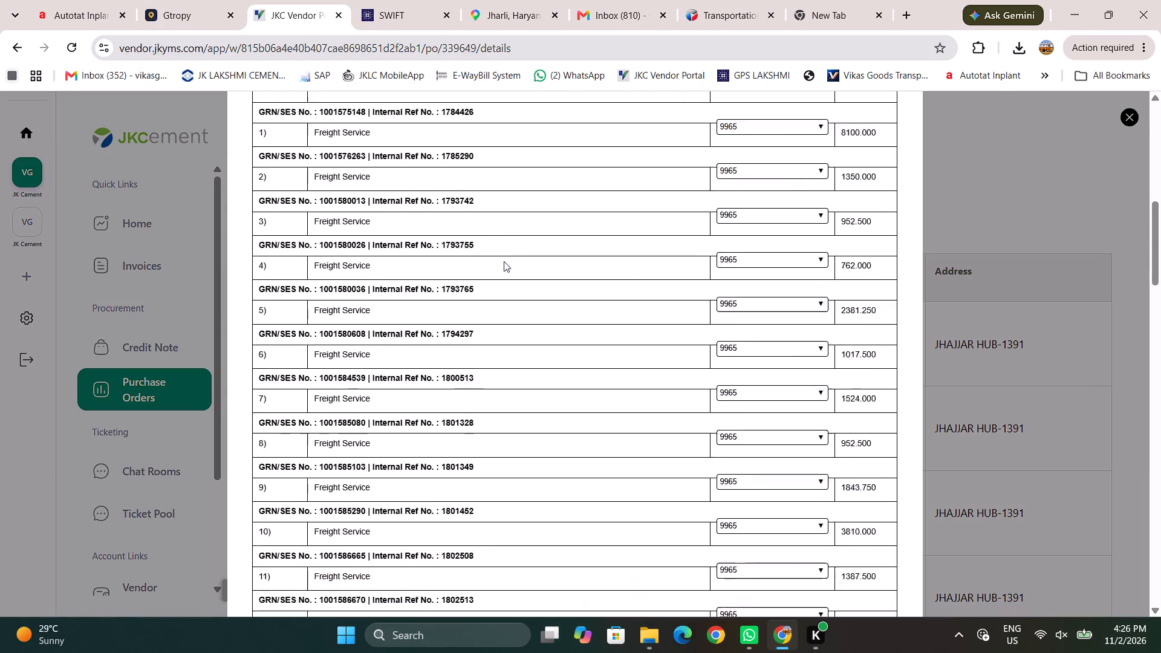
scroll(504, 261, "down", 12)
scroll(504, 261, "down", 10)
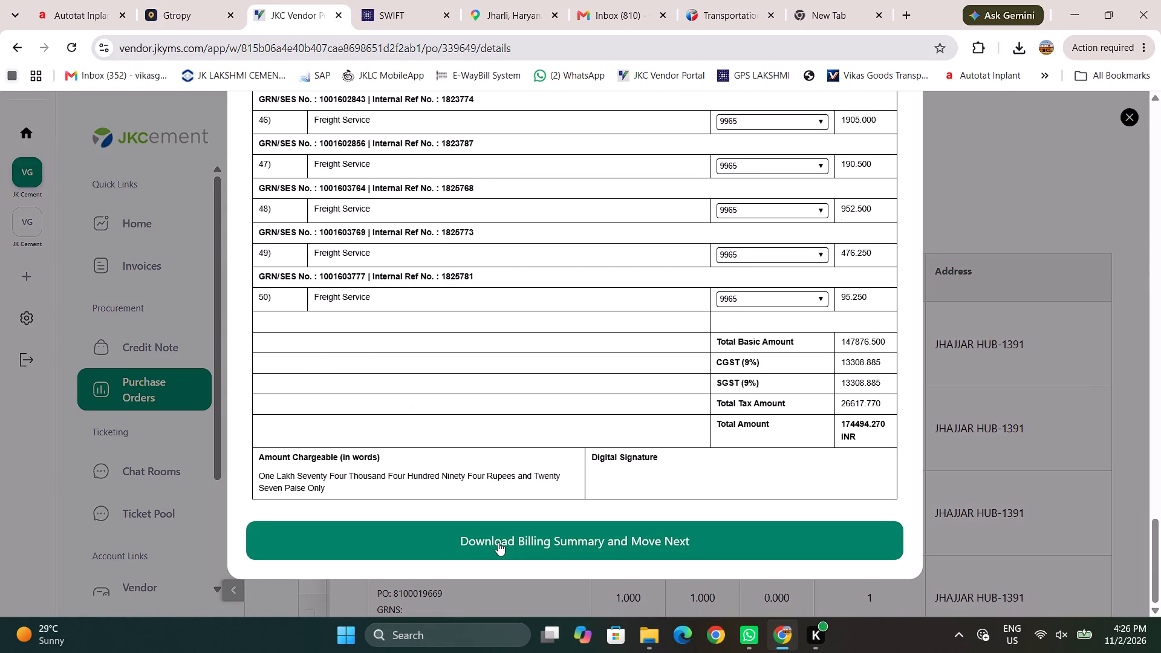
left_click(498, 542)
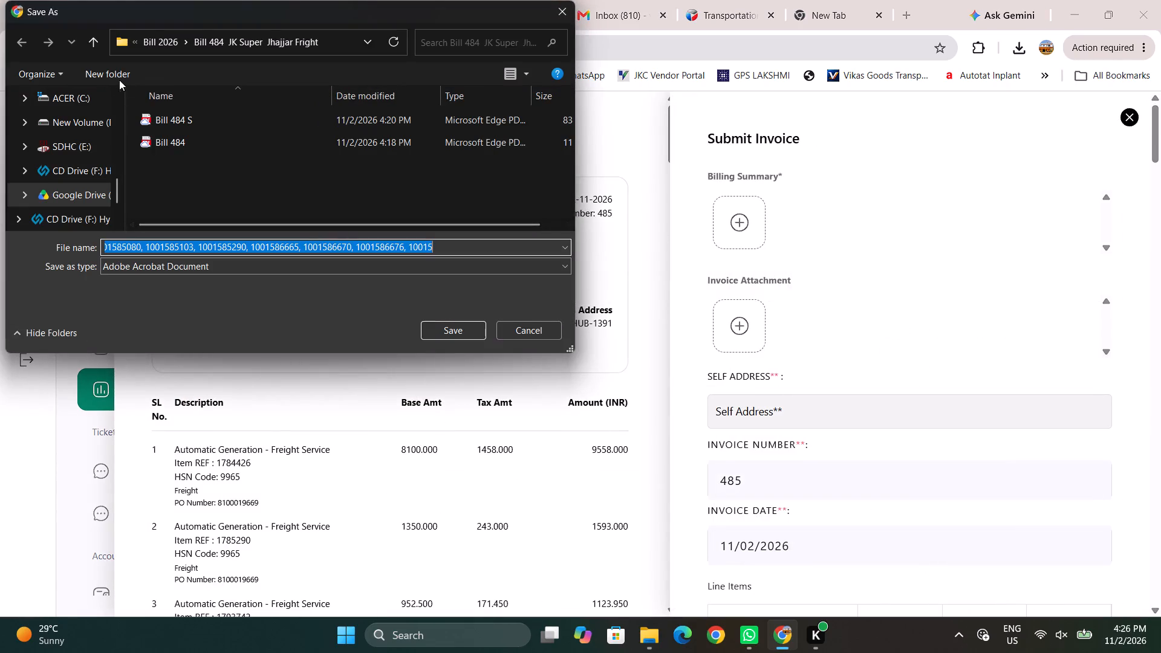
Duplicate the Bill 484 JK Super Jhajjar Fright folder inside the Bill 2026 folder.
left_click(101, 40)
scroll(186, 161, "down", 7)
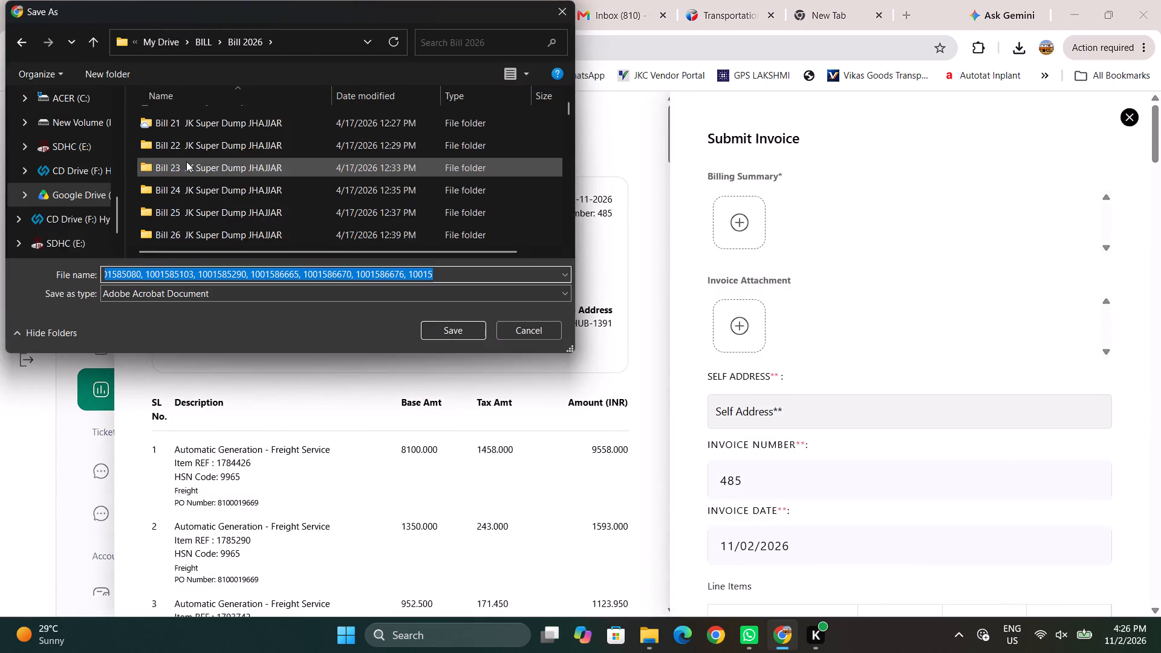
scroll(186, 161, "down", 20)
scroll(186, 161, "down", 20)
scroll(186, 161, "down", 20)
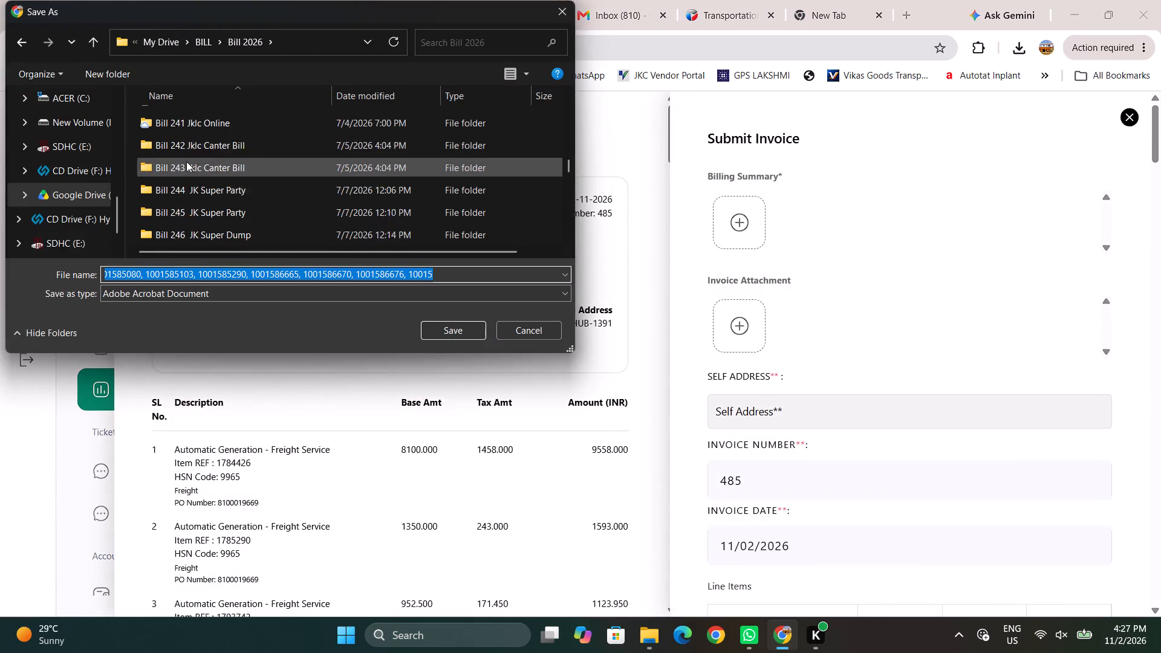
scroll(186, 161, "down", 20)
scroll(186, 161, "down", 20)
scroll(186, 161, "down", 20)
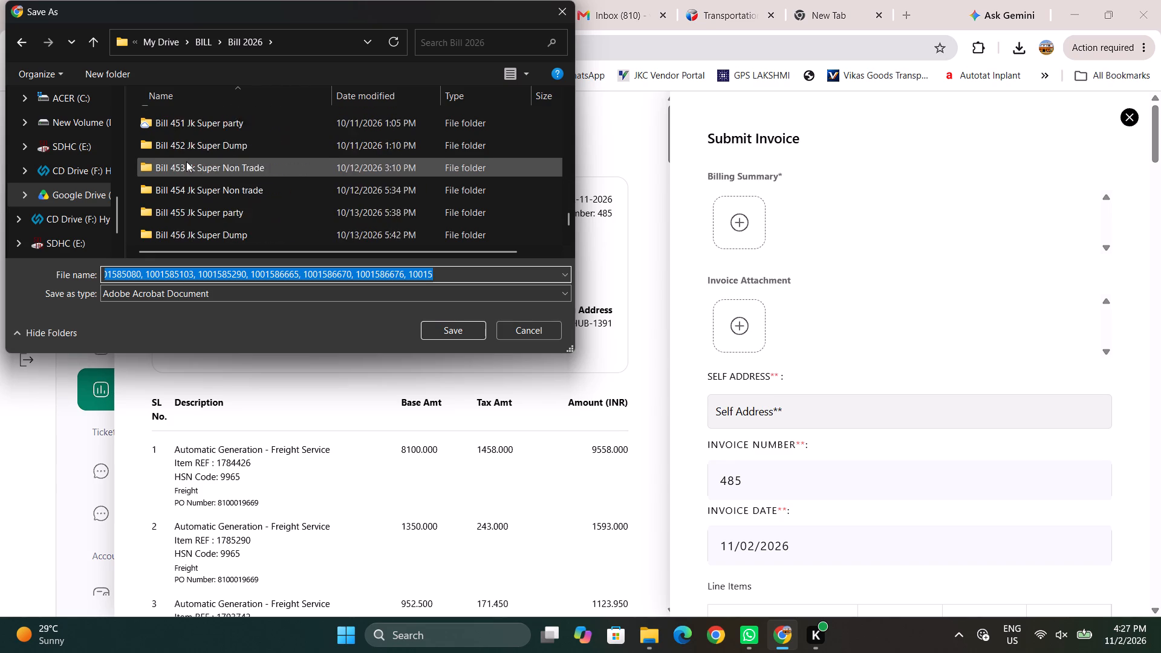
scroll(186, 161, "down", 20)
scroll(186, 161, "down", 20)
scroll(186, 161, "down", 20)
scroll(186, 161, "down", 7)
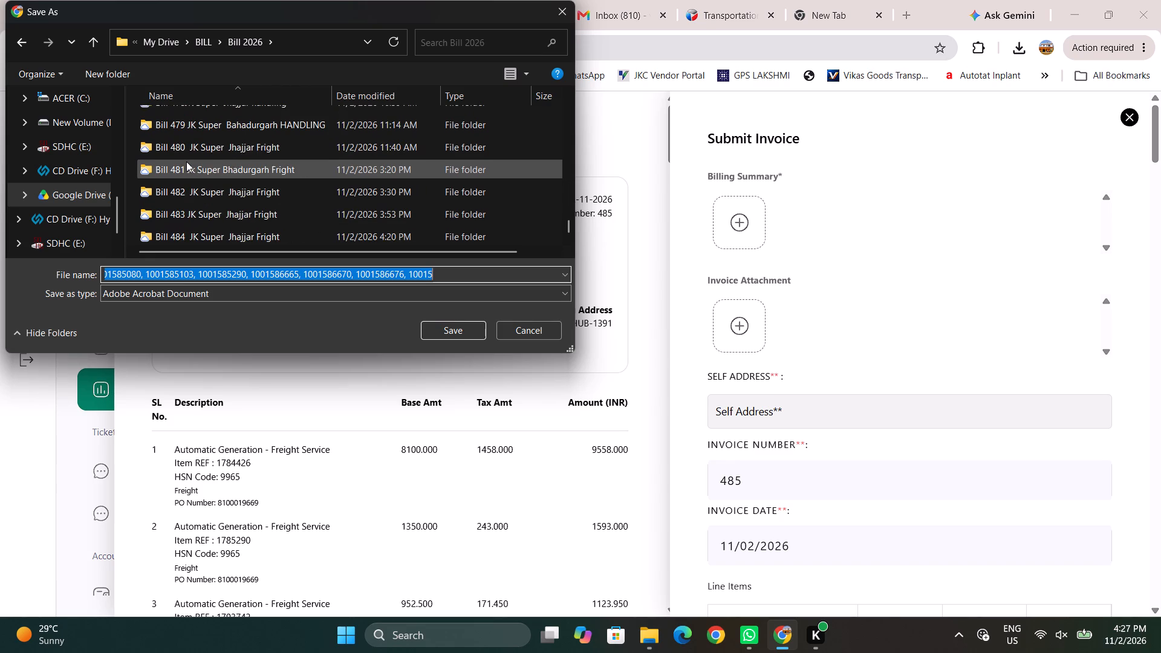
left_click(200, 242)
key("ctrl+c")
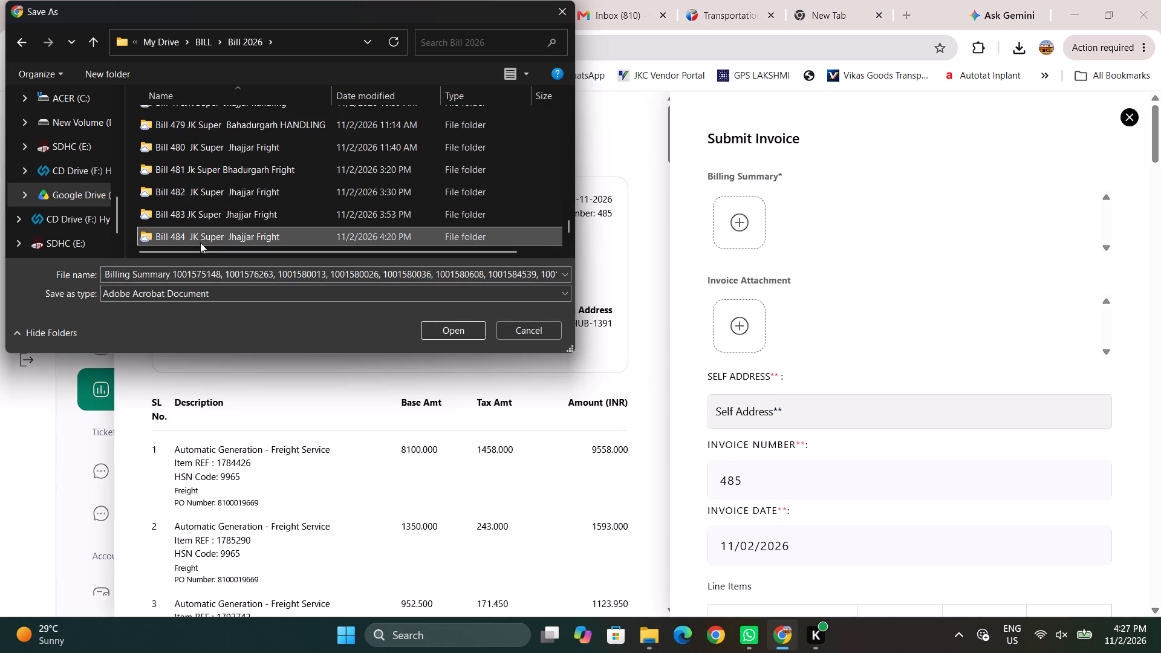
key("ctrl+v")
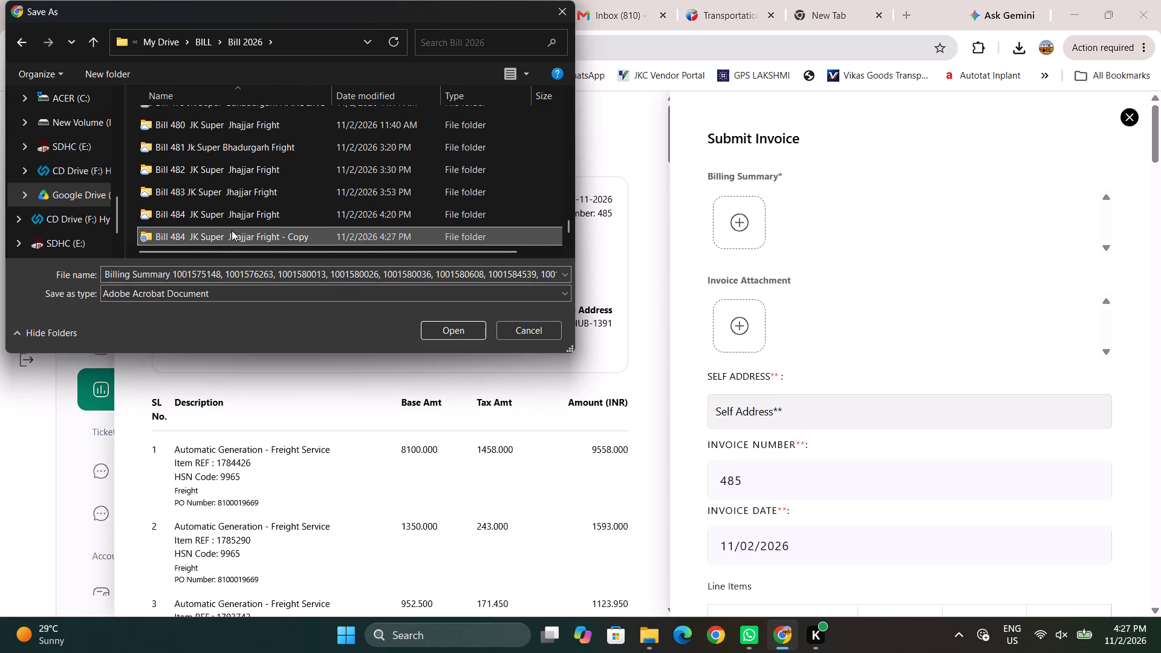
Rename the copied folder as Bill 485 JK Super Jhajjar Fright.
right_click(233, 239)
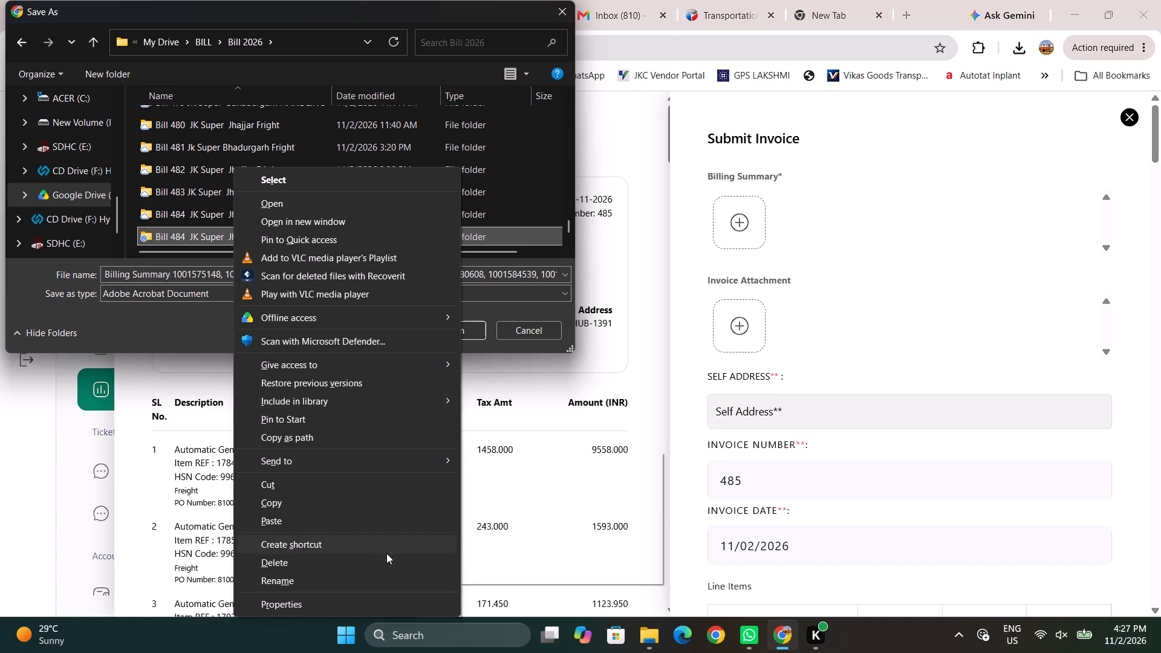
left_click(380, 582)
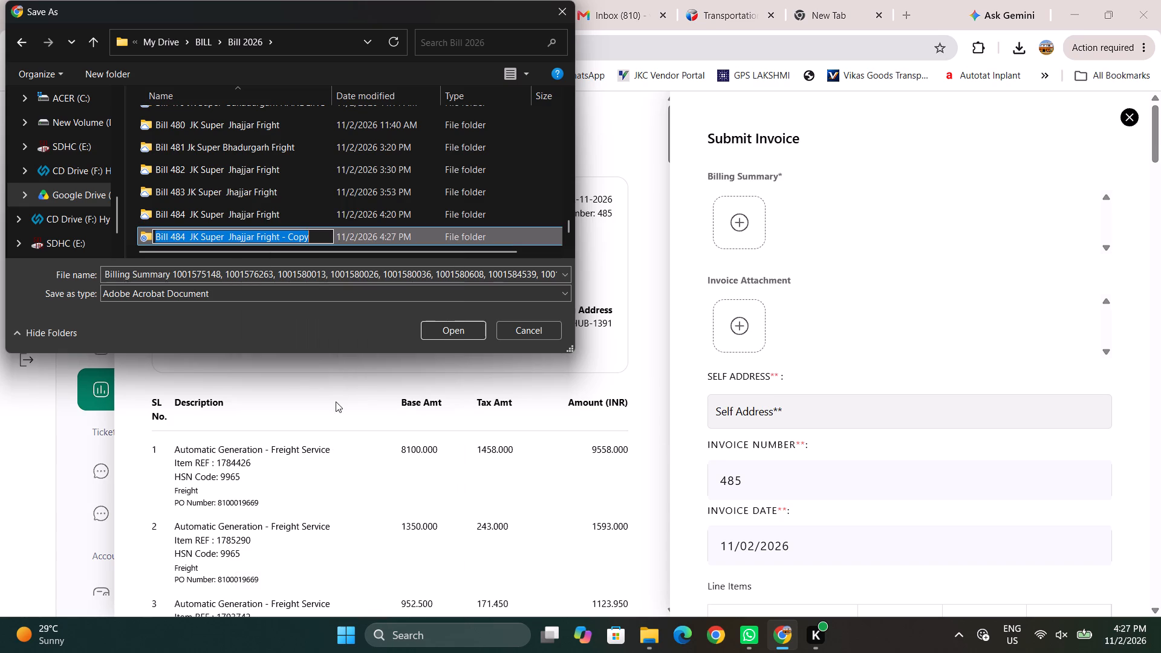
left_click(325, 238)
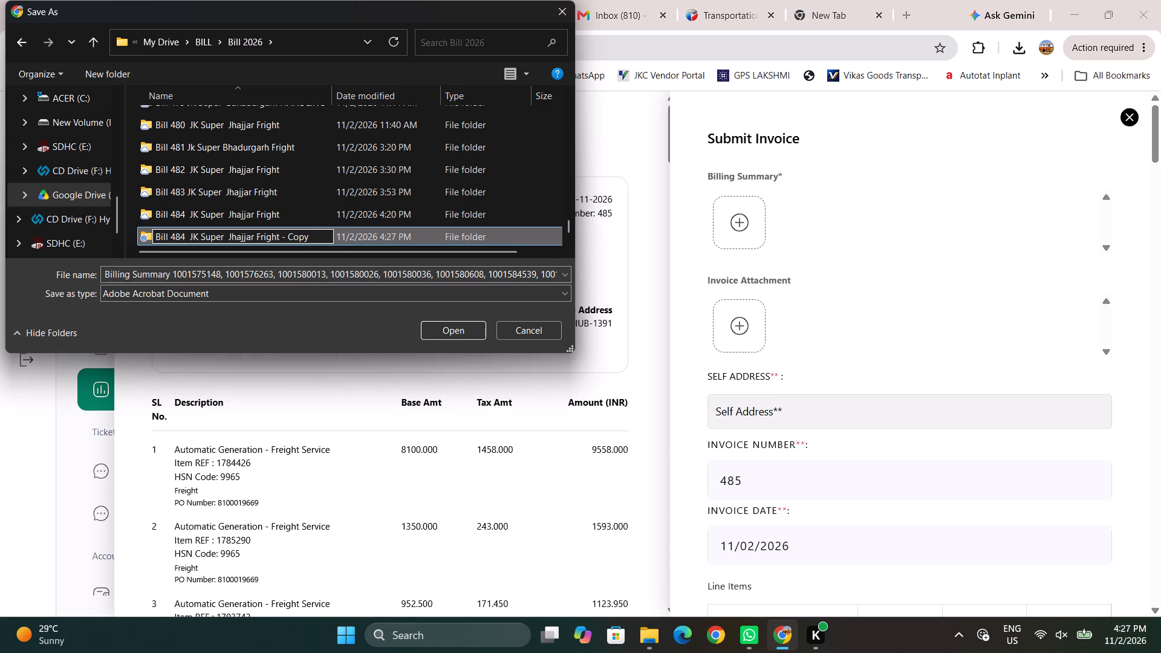
key("BackSpace")
key("BackSpace")
key("BackSpace")
key("BackSpace")
key("BackSpace")
key("BackSpace")
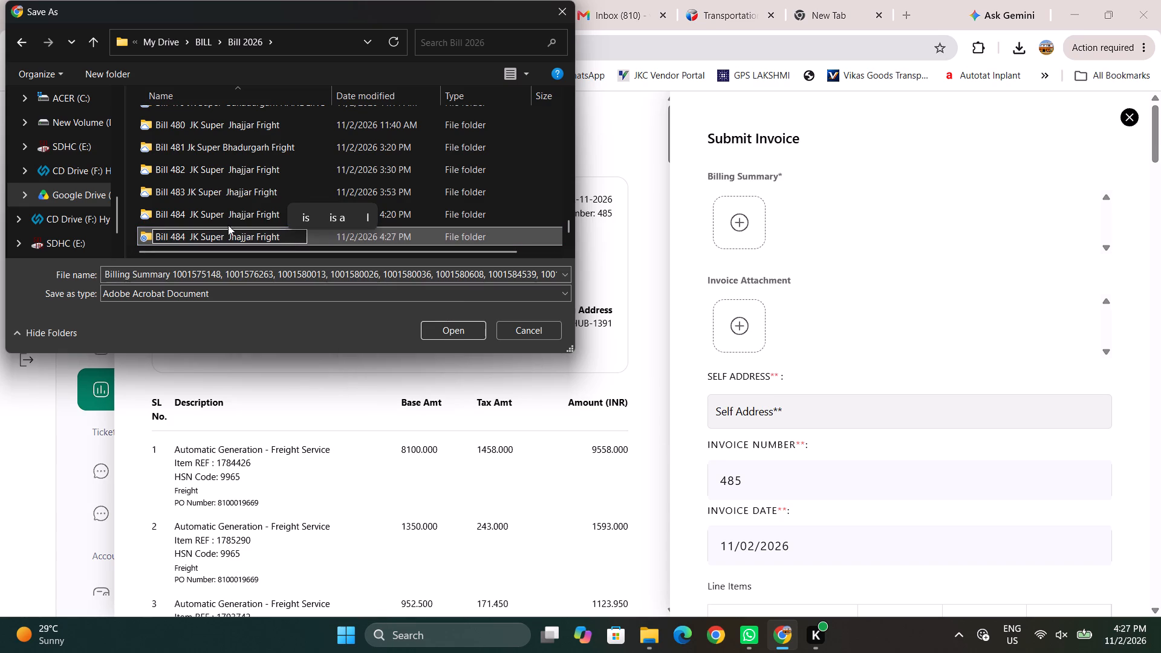
left_click(184, 239)
key("BackSpace")
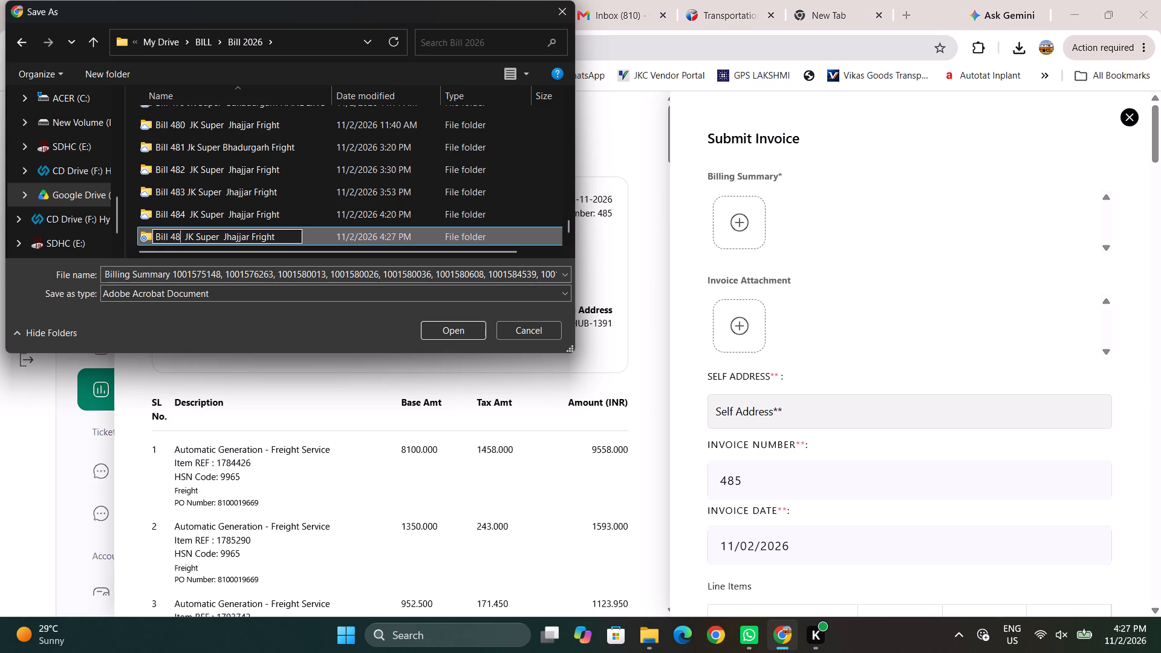
key("5")
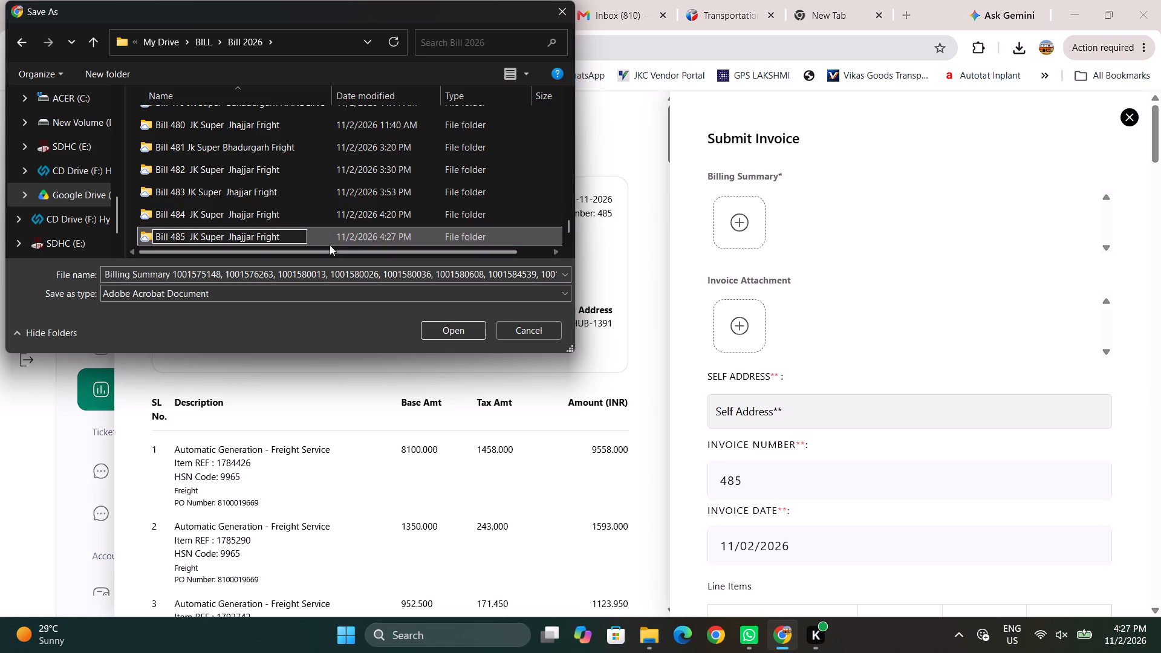
left_click(324, 225)
left_click(321, 209)
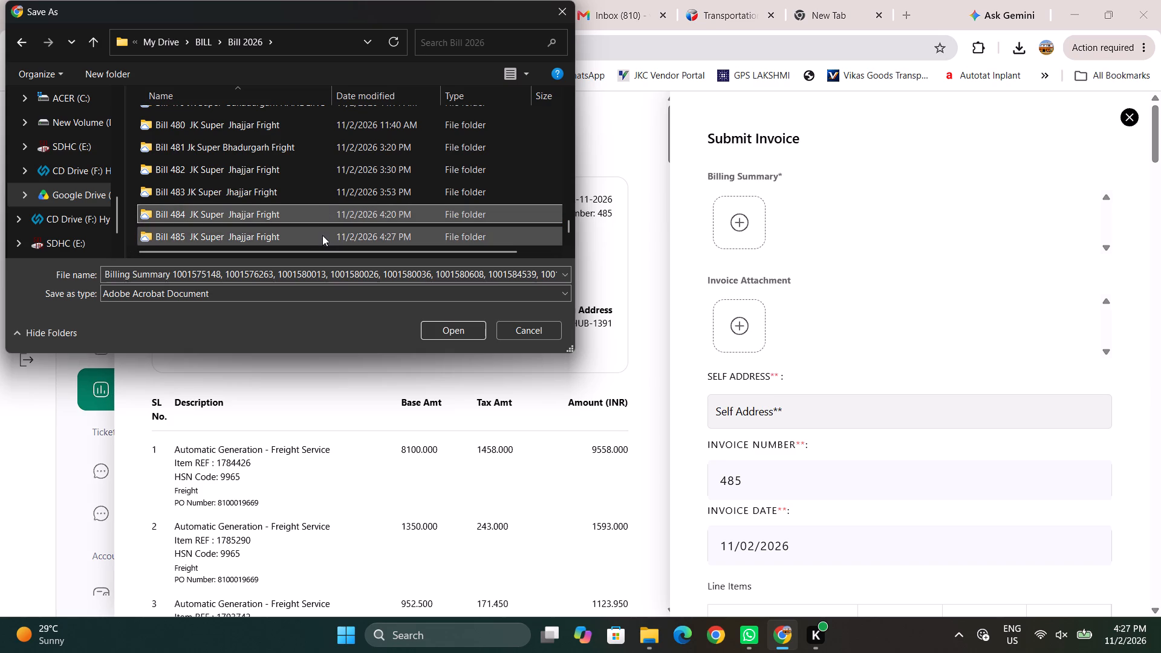
Open the Bill 485 folder and delete the copied Bill 484 and Bill 484 S PDFs from it.
double_click(321, 238)
scroll(227, 117, "down", 1)
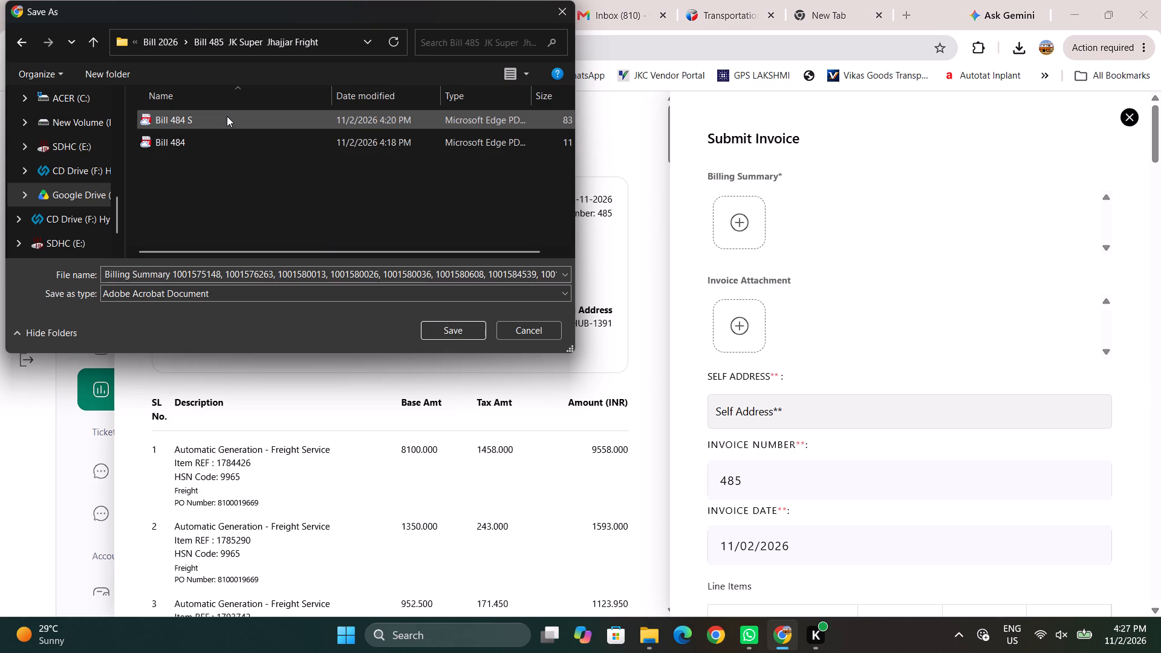
key("shift+Down")
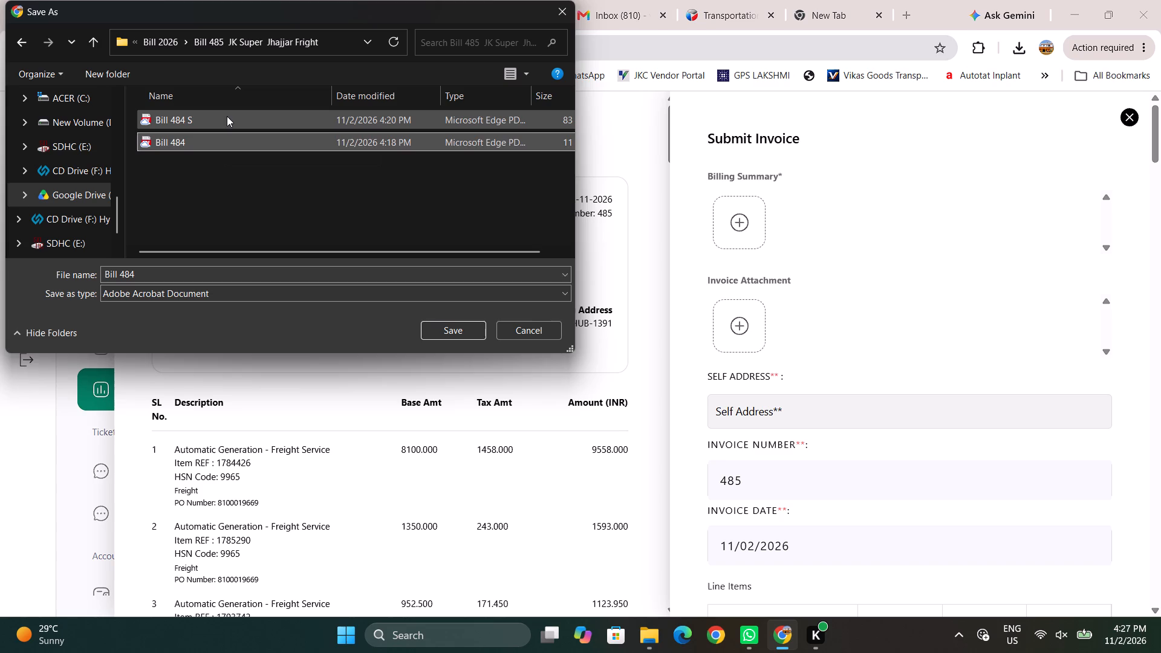
key("Delete")
right_click(227, 122)
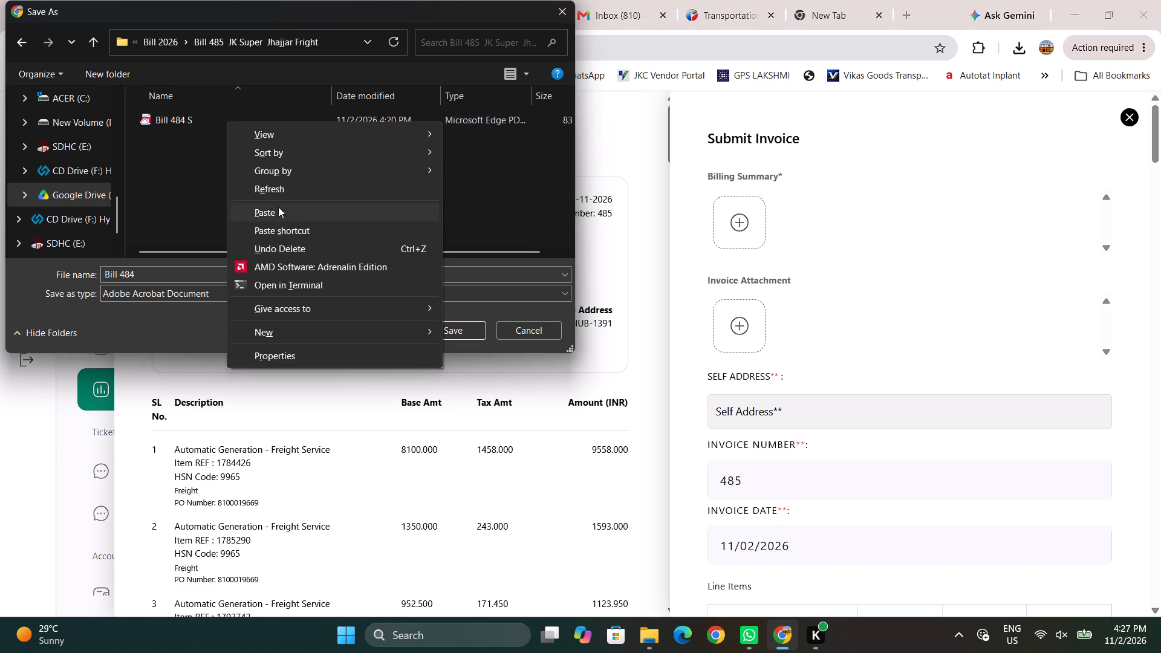
left_click(201, 168)
left_click(210, 115)
right_click(210, 115)
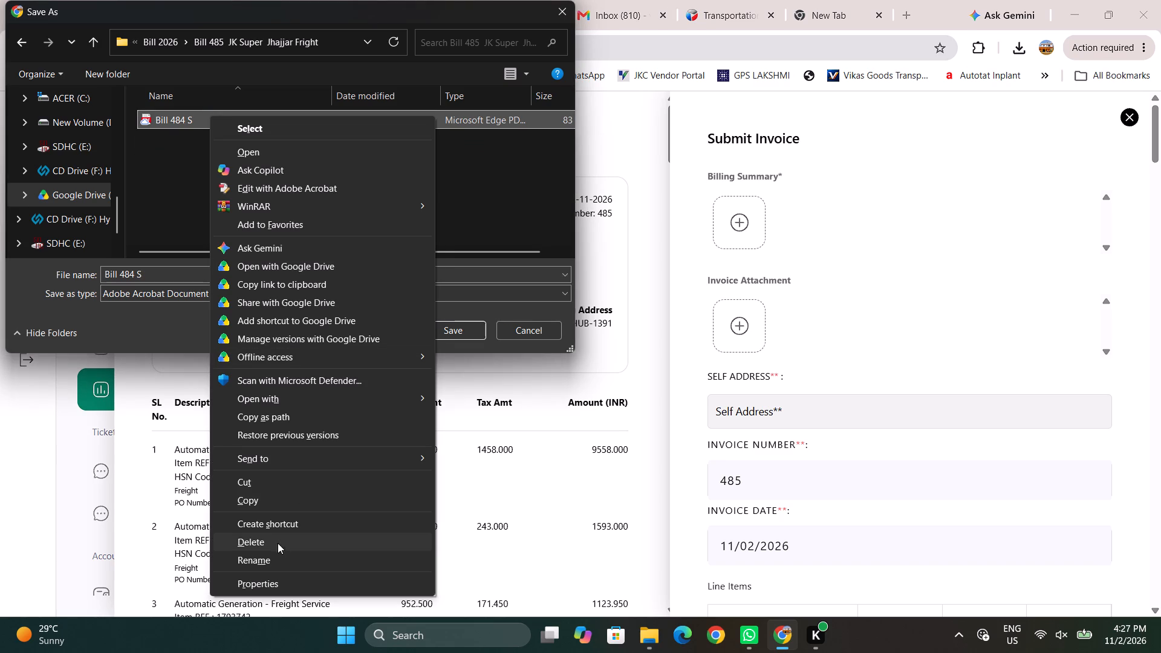
left_click(276, 547)
left_click(323, 206)
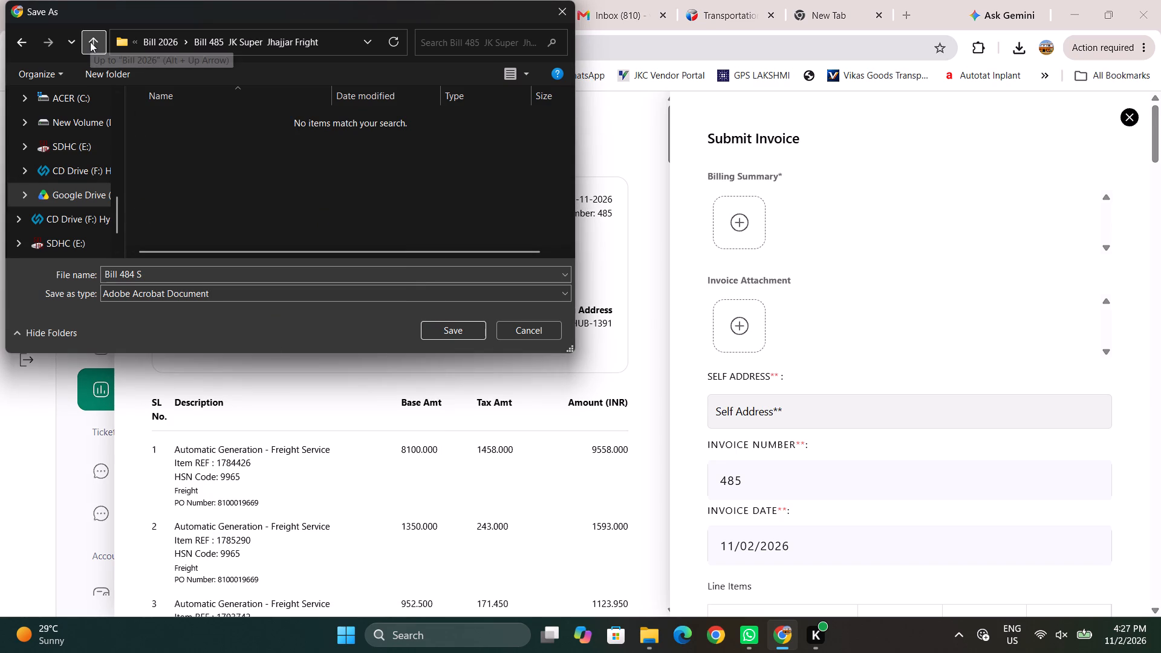
Save the billing summary PDF as BILL 485 S in the Bill 485 JK Super Jhajjar Fright folder.
left_click(166, 273)
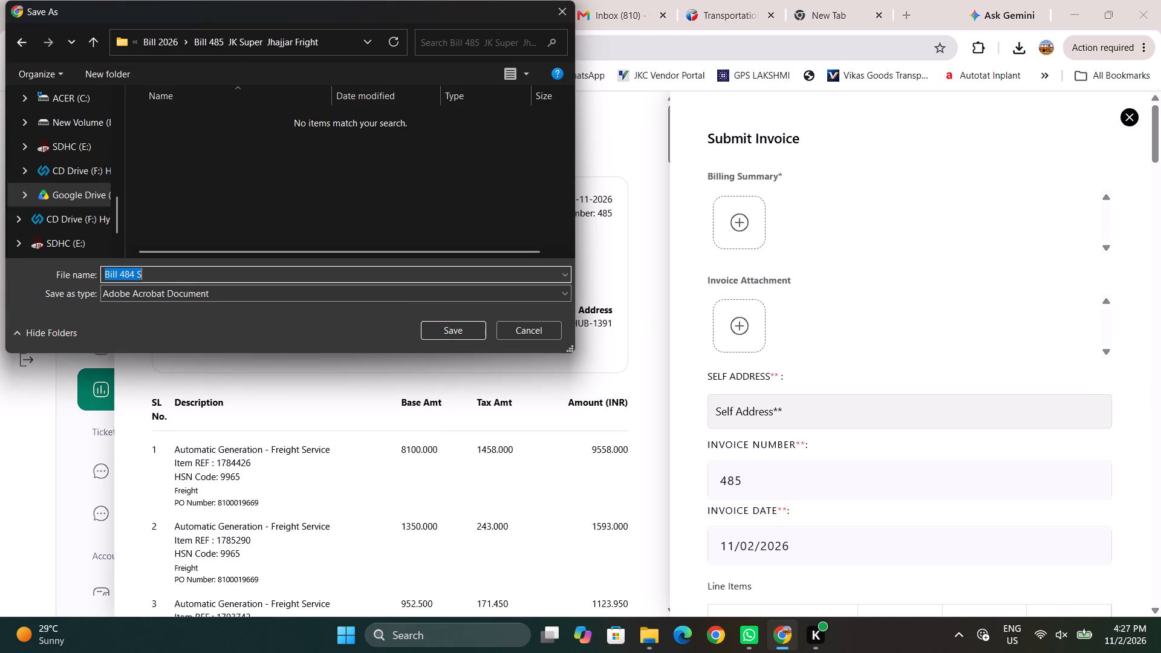
key("BackSpace")
type("BILL")
key("space")
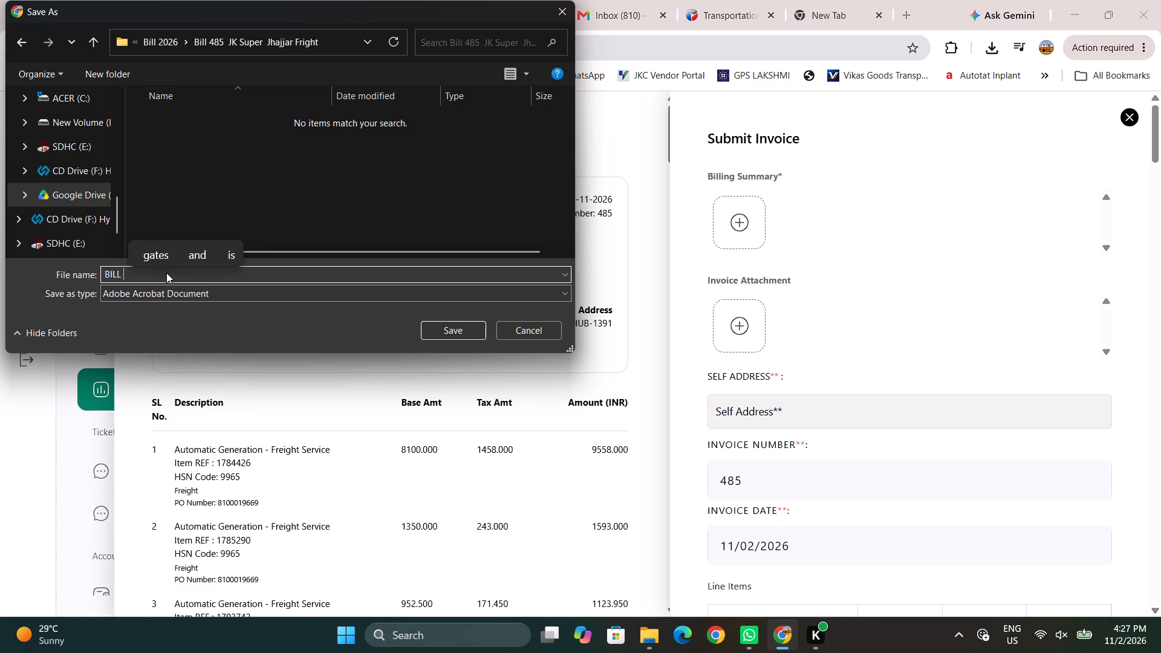
type("485")
key("space")
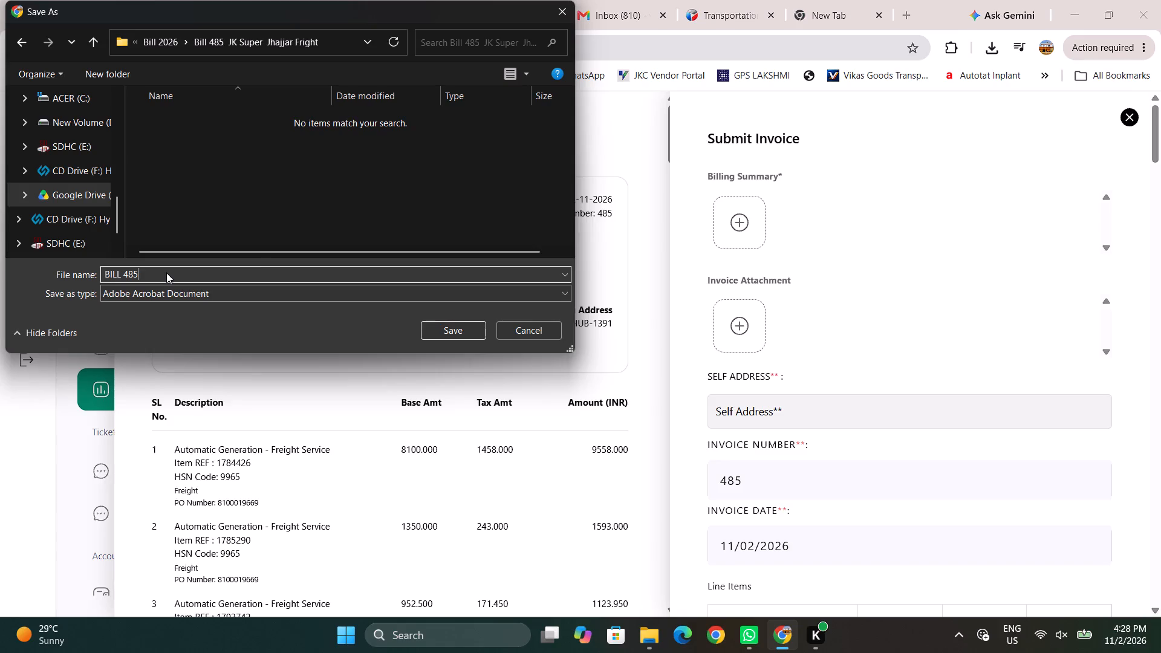
key("s")
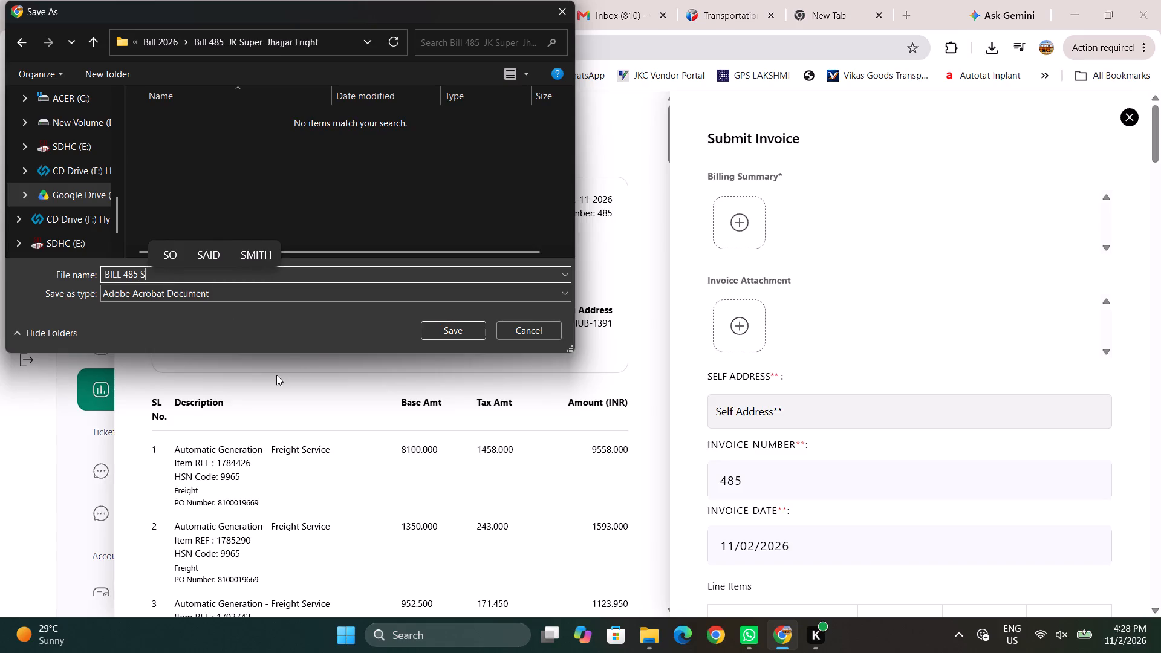
left_click(443, 329)
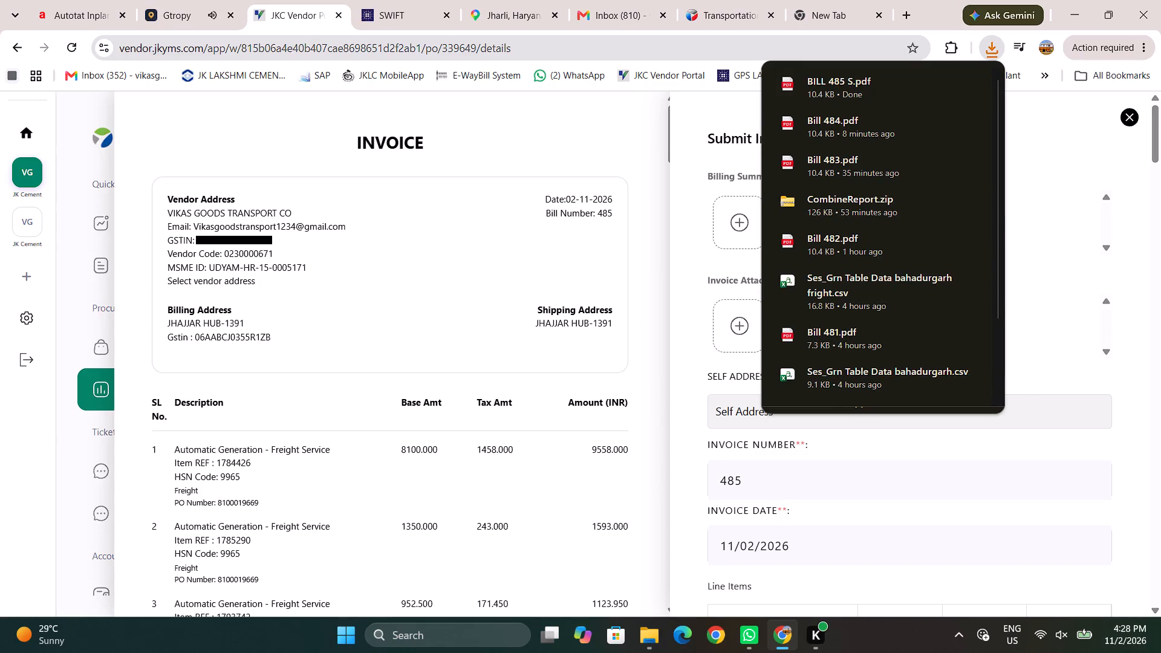
Start the Billing Summary attachment and browse Google Drive's Bill 2026 folder to the Bill 485 JK Super Jhajjar Fright folder.
left_click(732, 233)
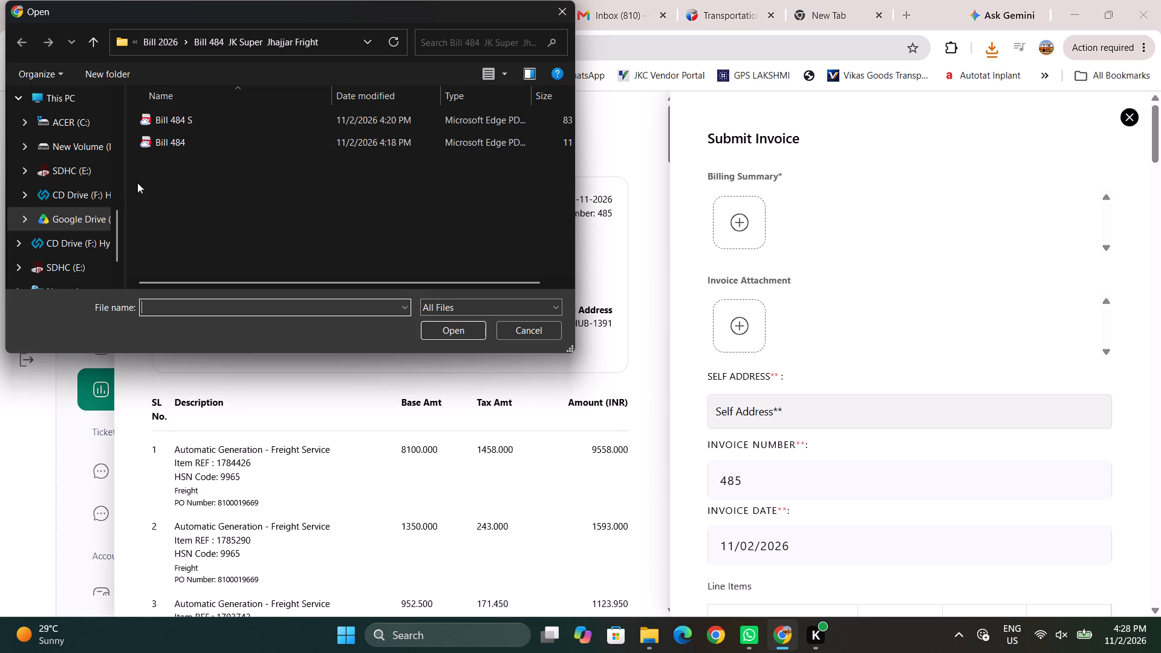
left_click(85, 216)
double_click(213, 122)
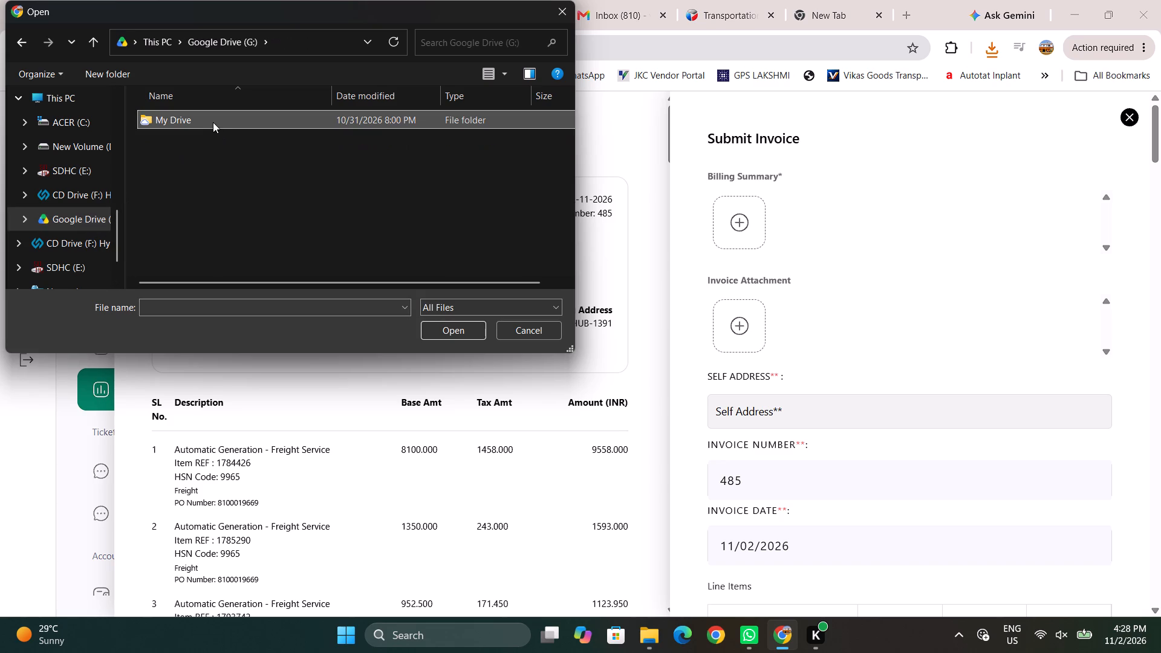
double_click(213, 171)
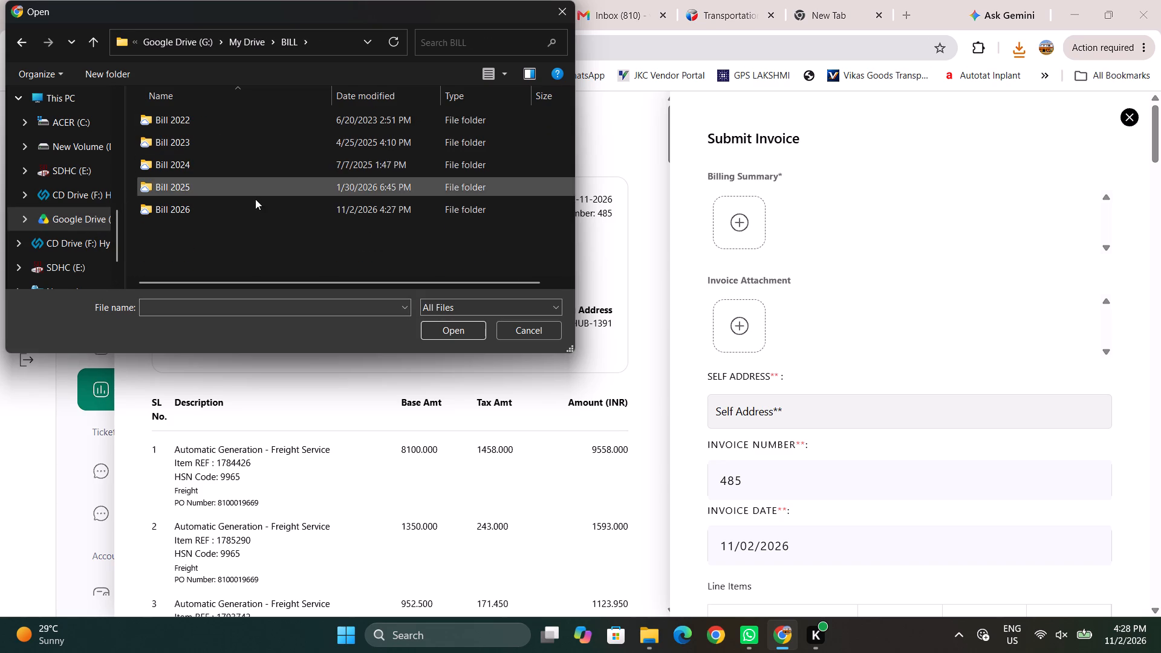
double_click(250, 215)
scroll(253, 166, "down", 18)
scroll(253, 166, "down", 8)
scroll(253, 166, "down", 20)
scroll(253, 166, "down", 20)
scroll(253, 166, "down", 20)
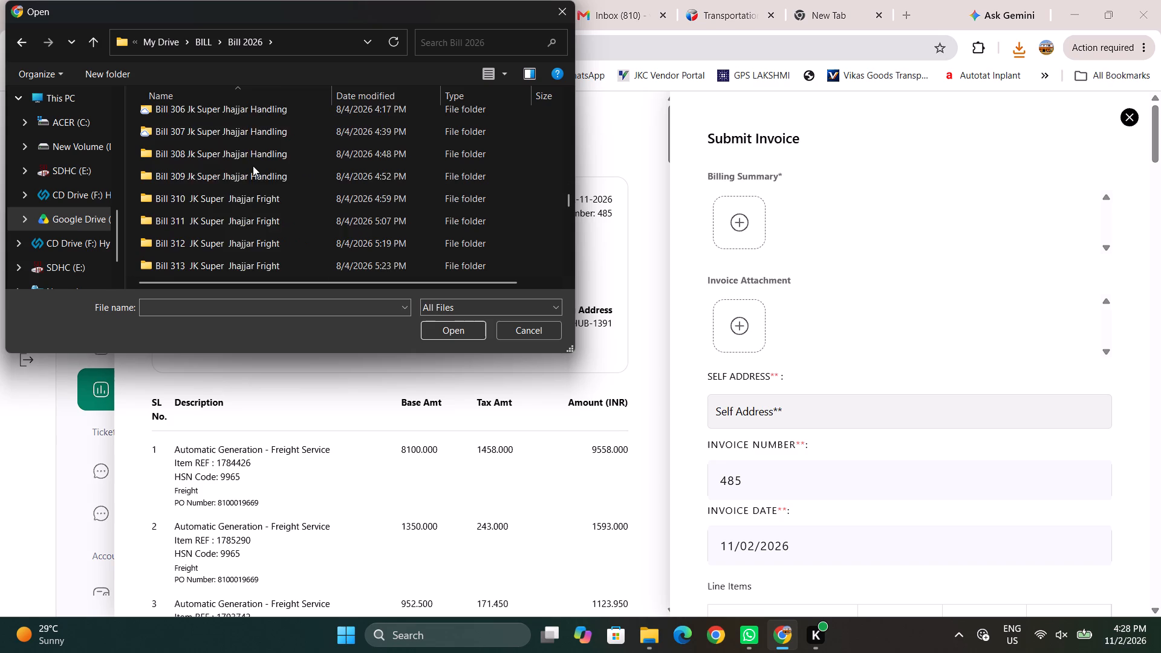
scroll(253, 166, "down", 20)
scroll(253, 166, "down", 20)
scroll(253, 166, "down", 20)
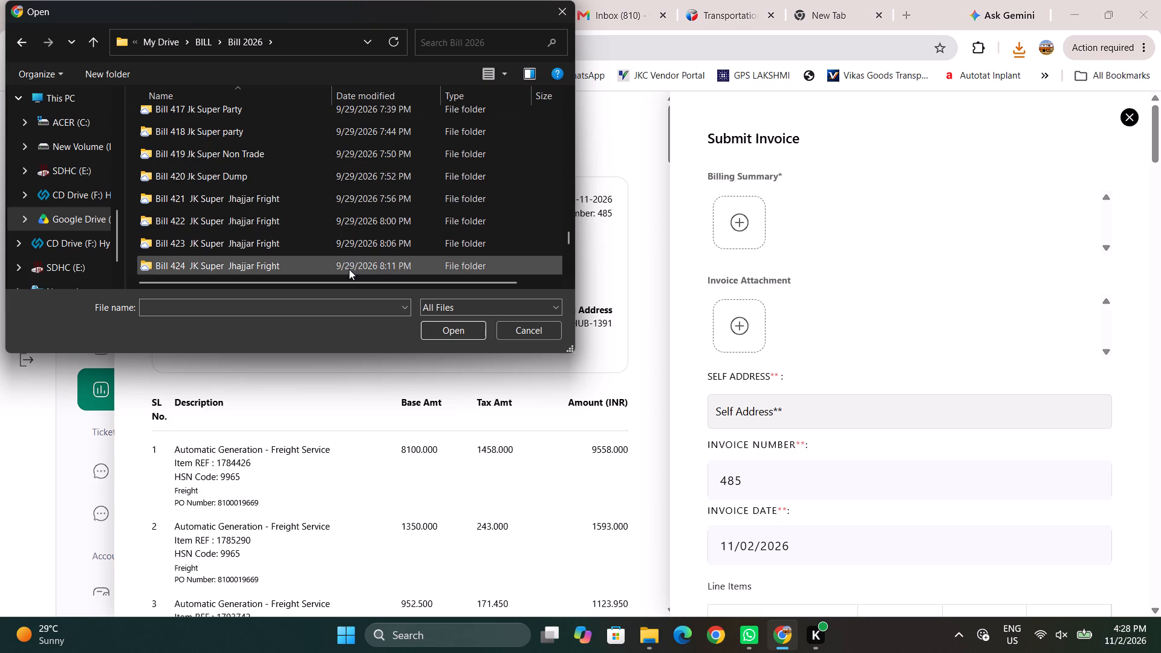
scroll(349, 269, "down", 18)
double_click(333, 269)
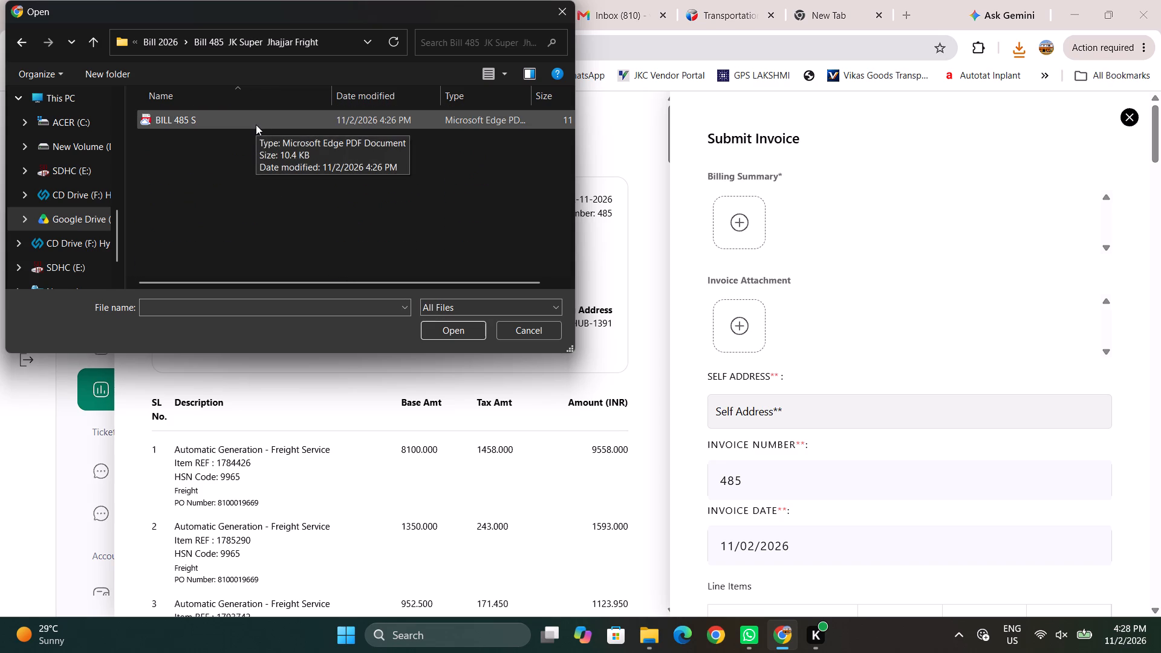
Open the BILL 485 S PDF in Adobe Acrobat from the file picker.
left_click(256, 125)
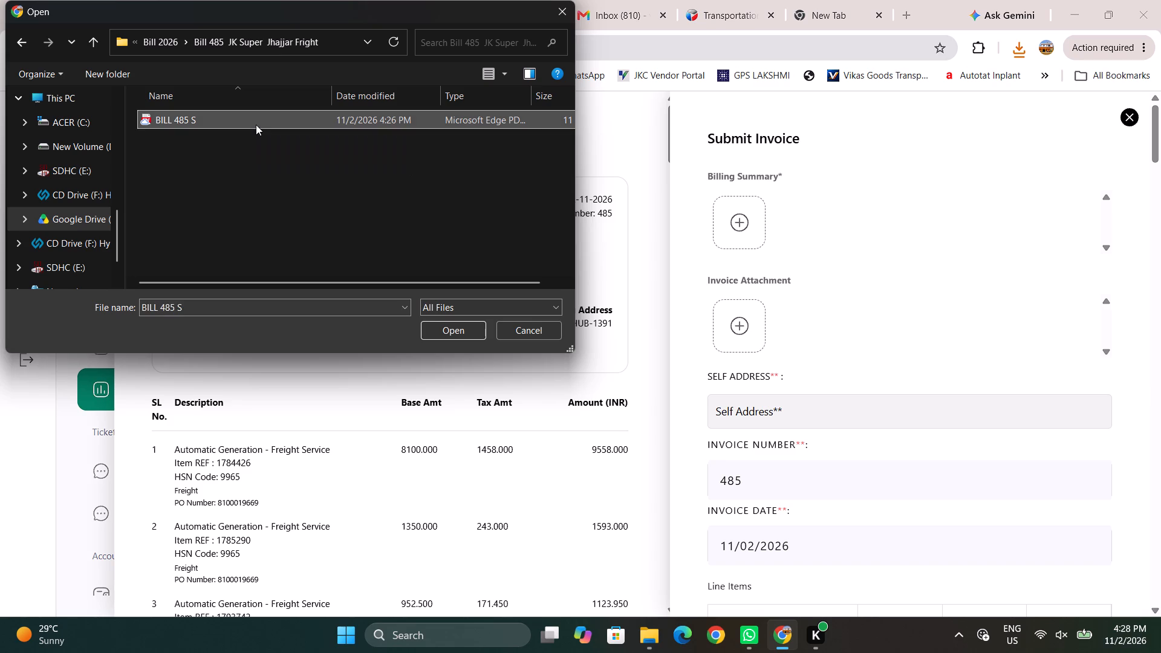
right_click(256, 125)
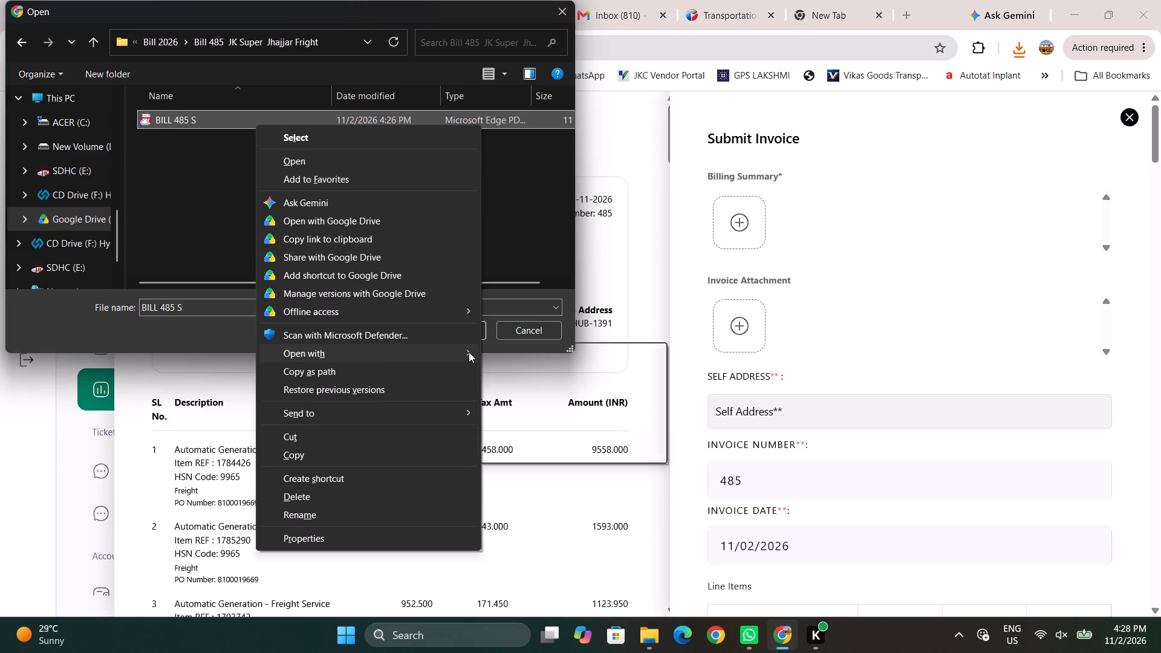
left_click(490, 358)
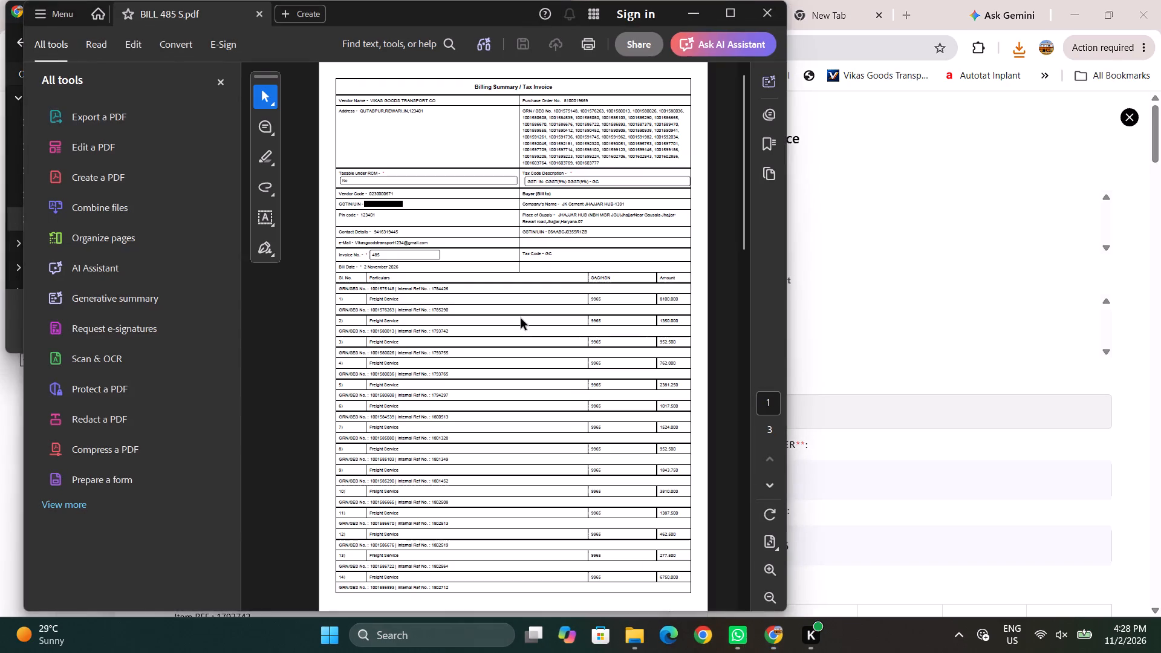
Review the BILL 485 S header, line items and totals through the last page, declining Acrobat Reader as the default PDF application.
scroll(509, 233, "up", 5, "ctrl")
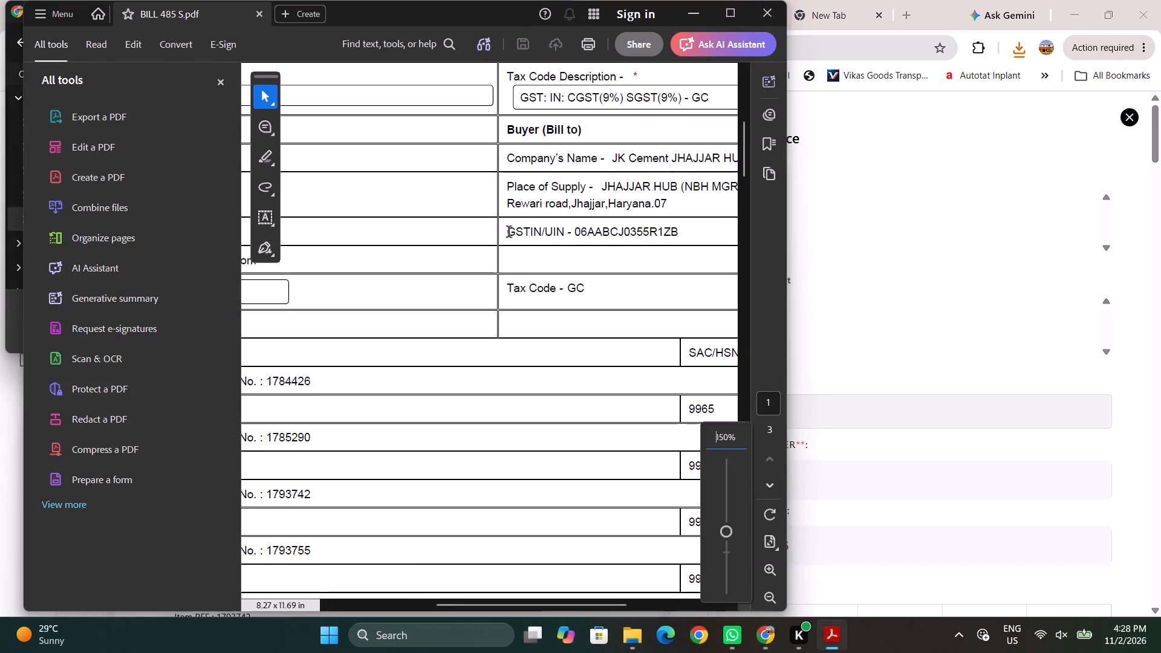
left_click(733, 9)
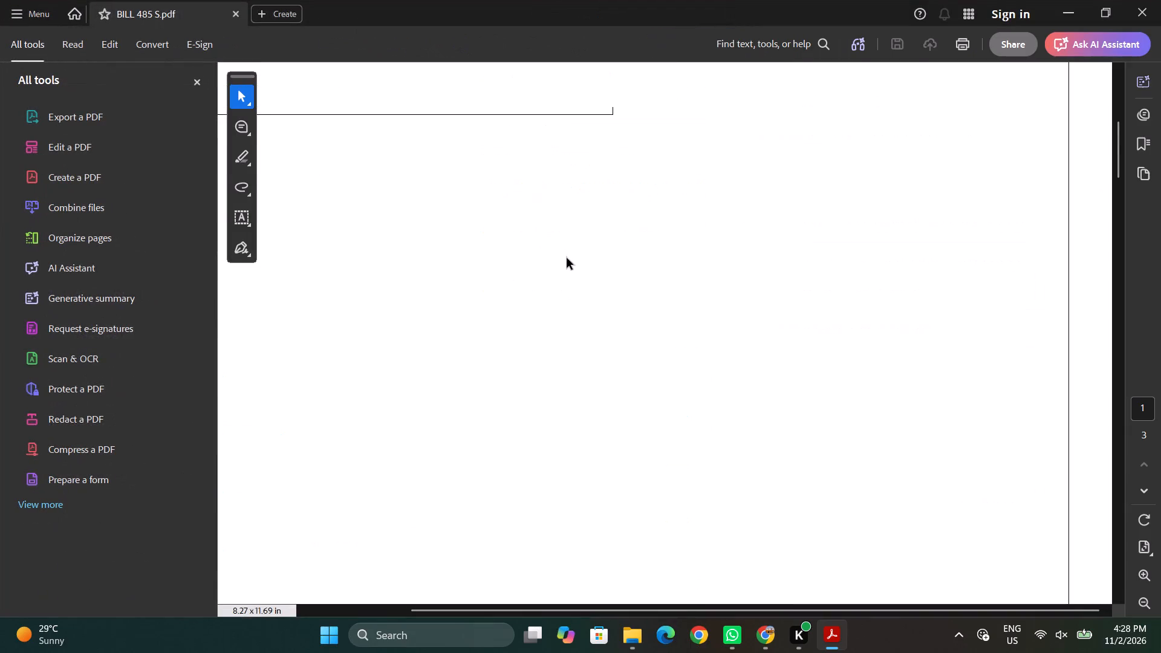
scroll(567, 258, "down", 4)
scroll(567, 258, "up", 2, "ctrl")
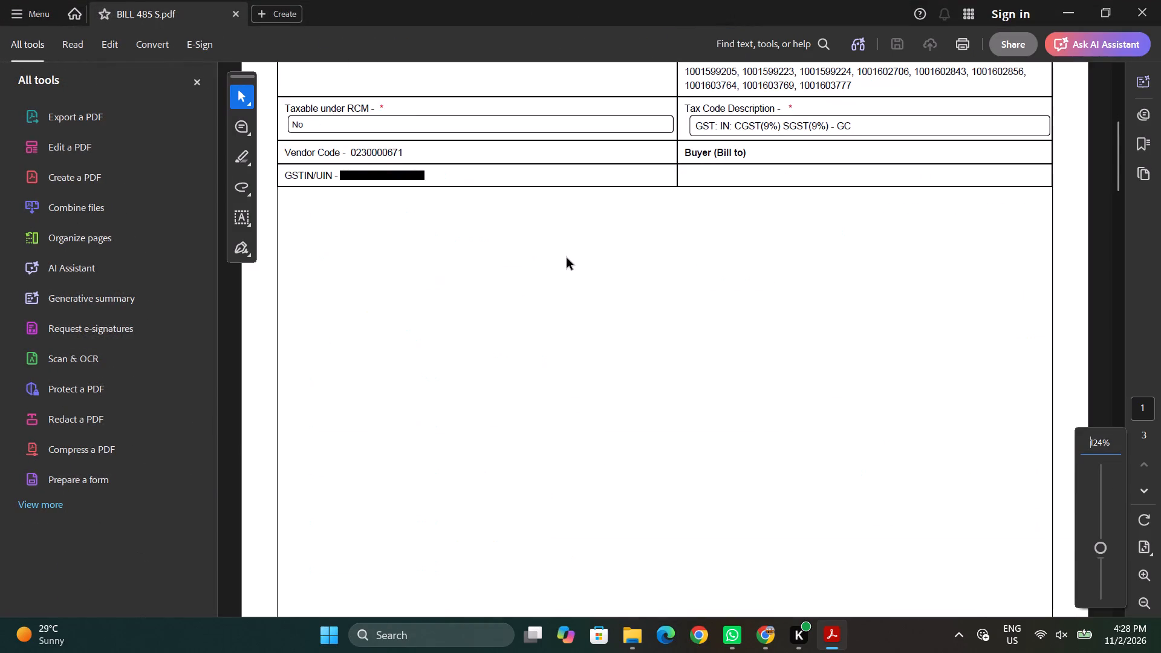
scroll(567, 258, "up", 1)
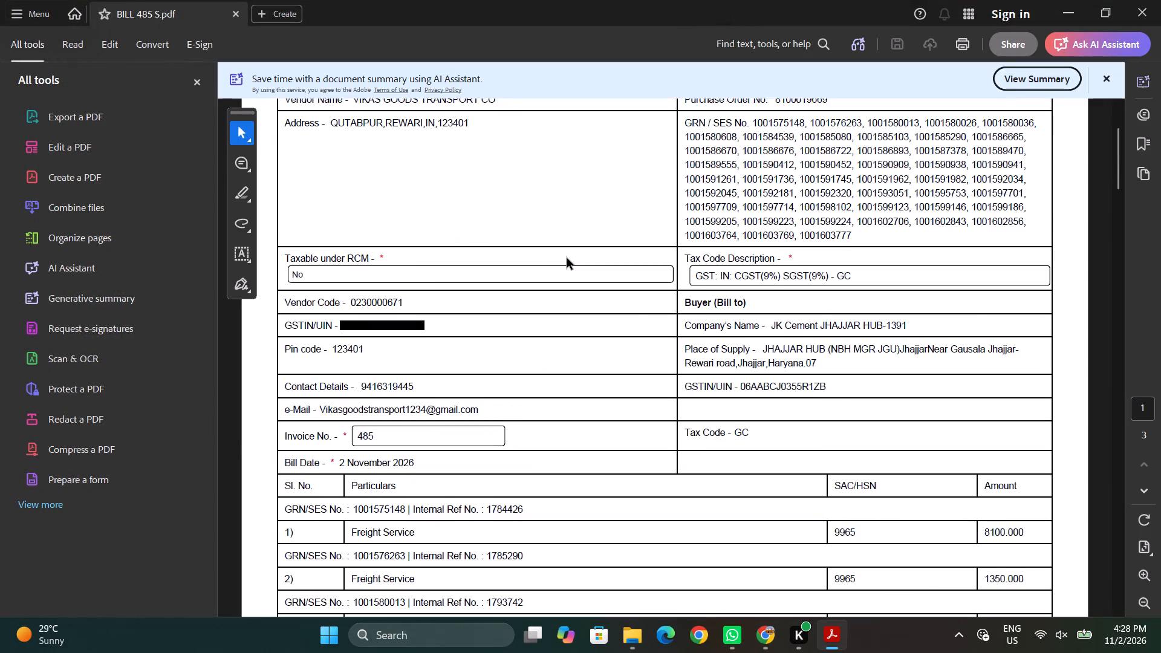
scroll(567, 258, "up", 1)
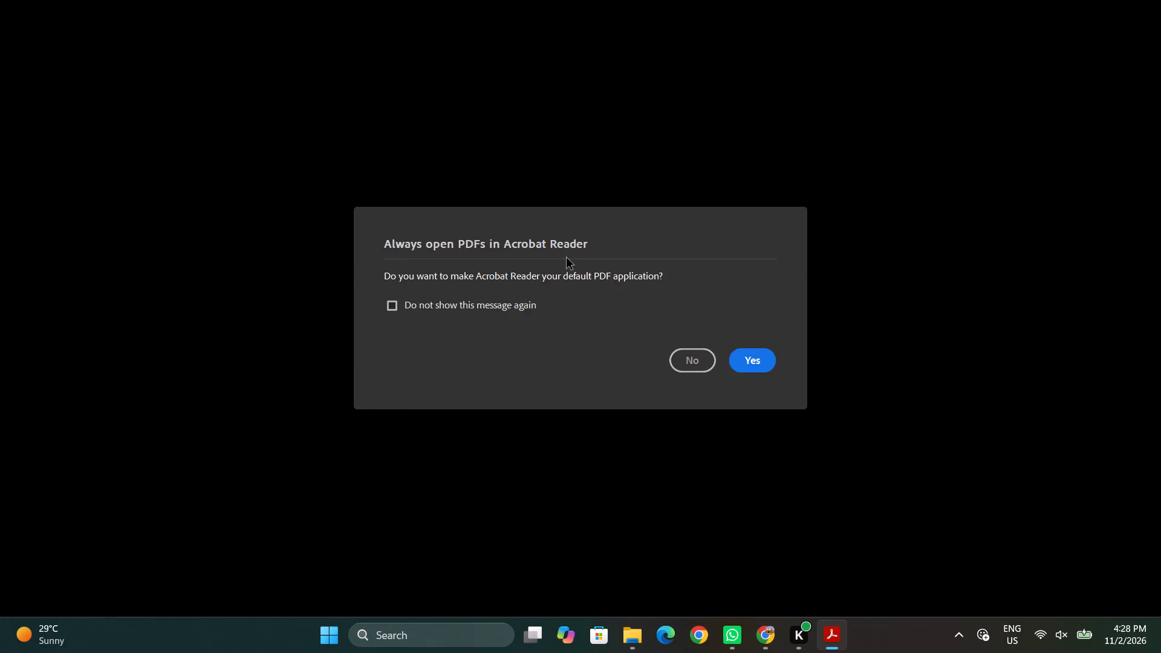
scroll(567, 258, "up", 2)
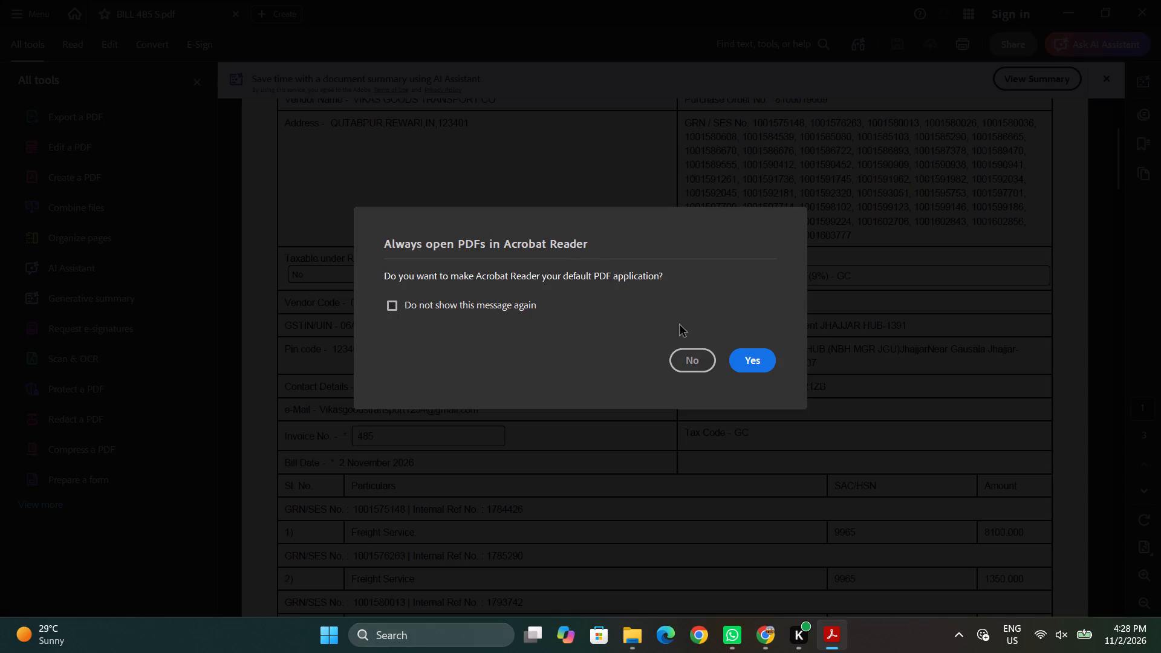
left_click(689, 360)
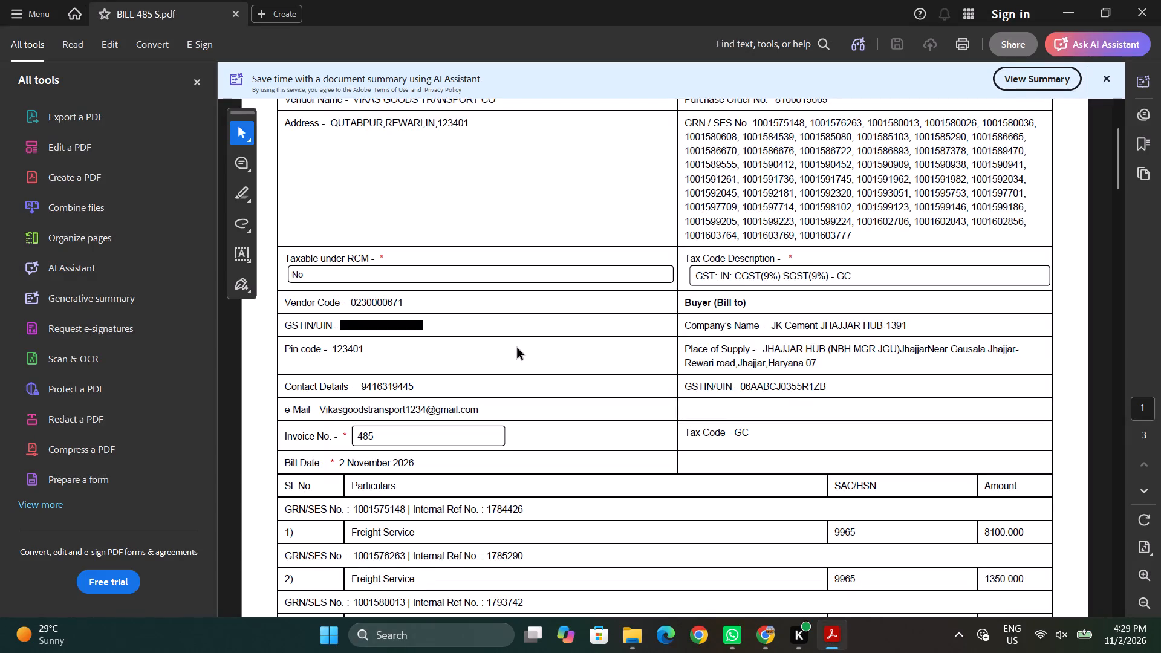
scroll(517, 348, "down", 2, "ctrl")
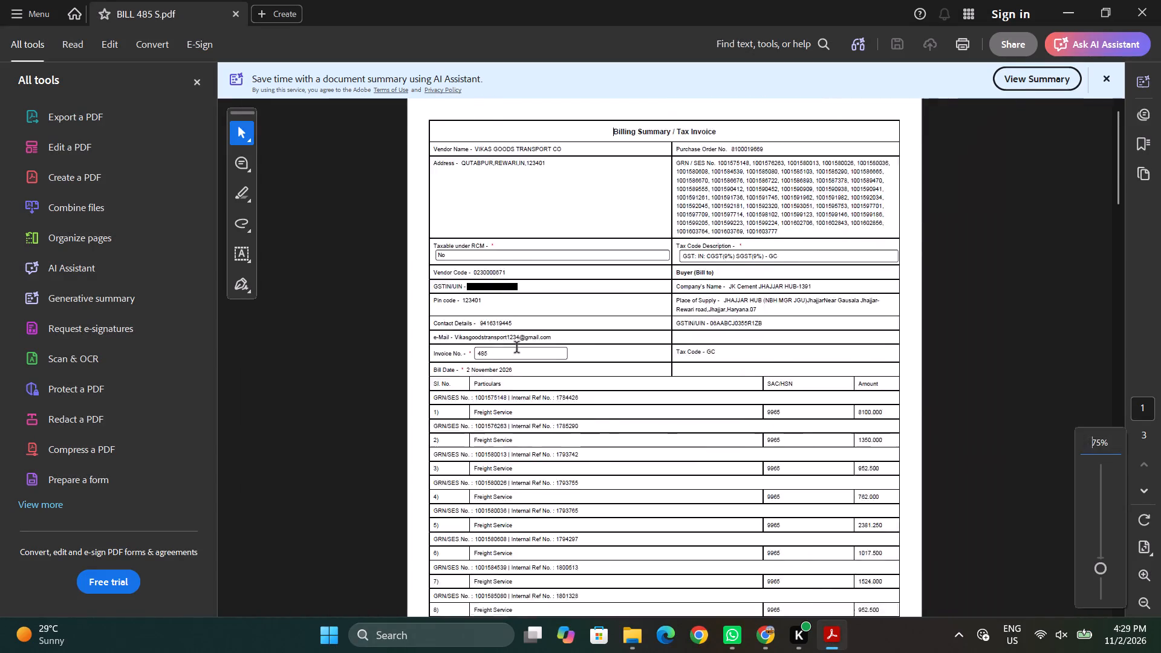
scroll(517, 348, "down", 1, "ctrl")
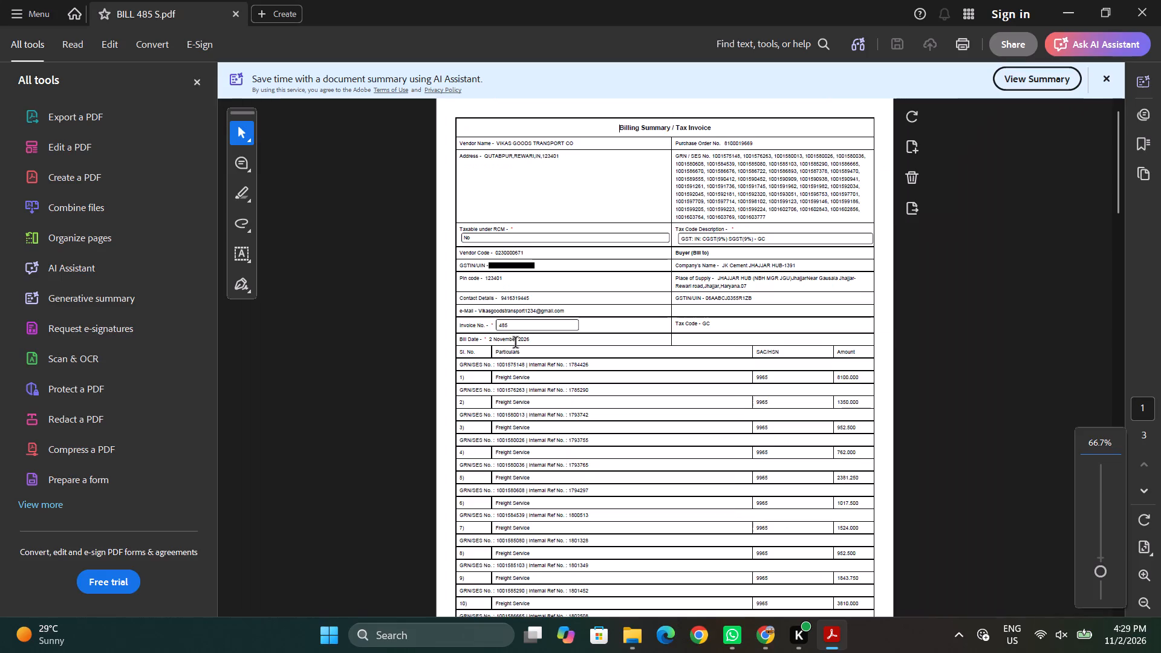
scroll(516, 343, "up", 1, "ctrl")
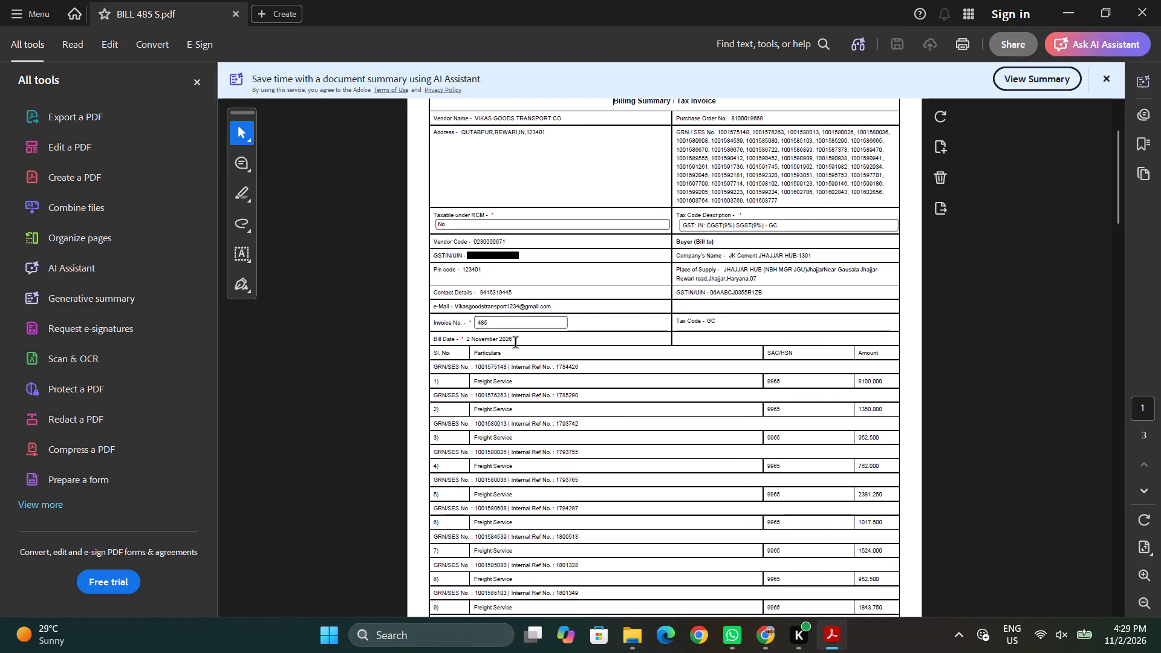
scroll(516, 343, "down", 3)
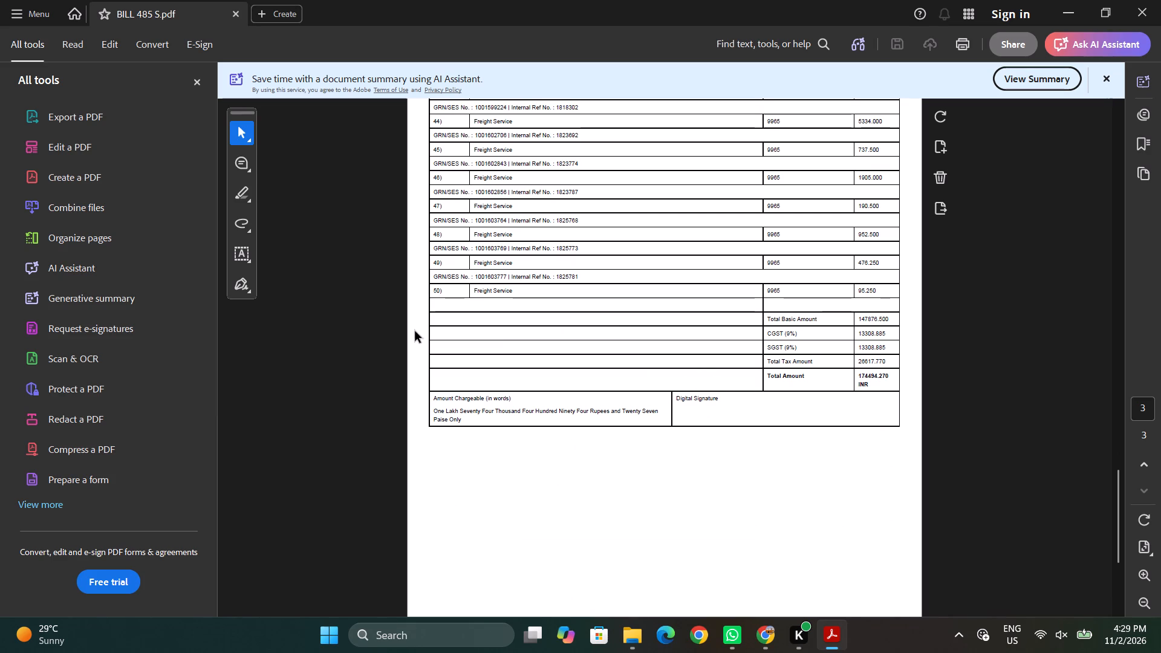
Digitally sign page 3 in the Digital Signature box with the PantaSign-issued certificate, using the Standard Text appearance.
left_click(59, 507)
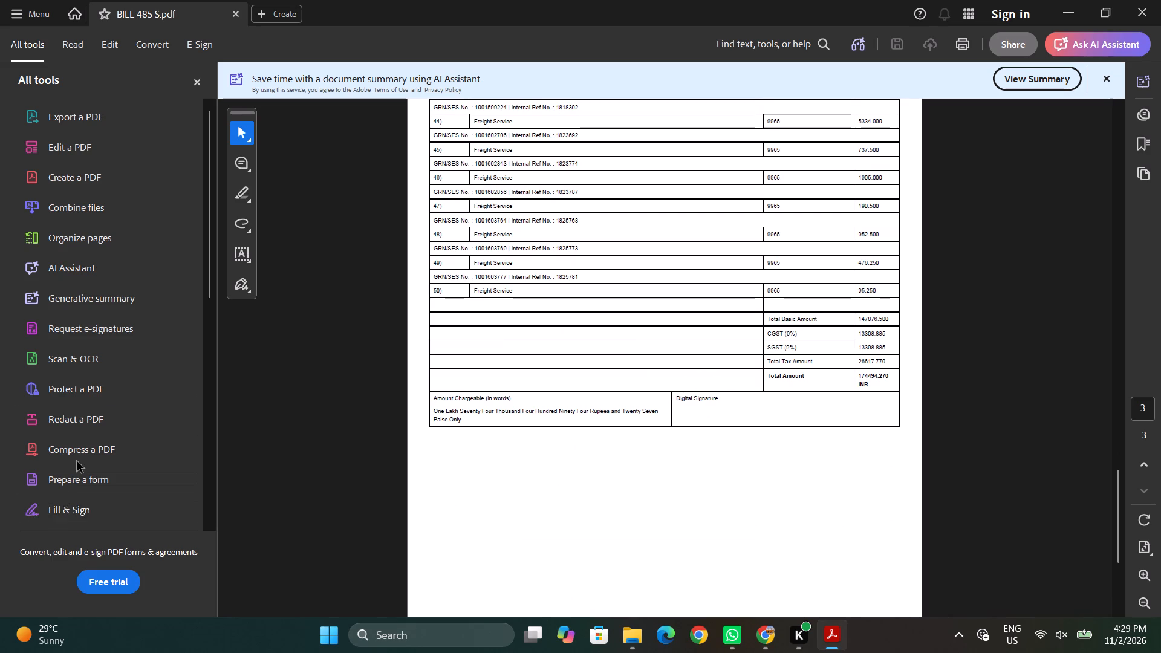
scroll(77, 461, "down", 6)
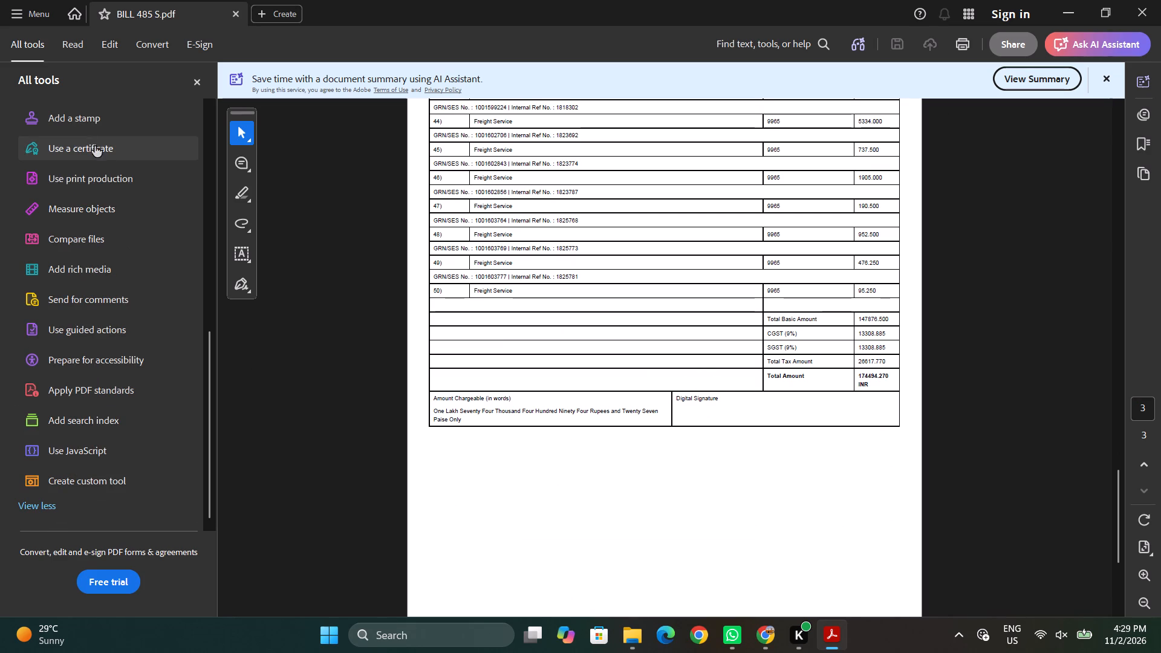
left_click(94, 144)
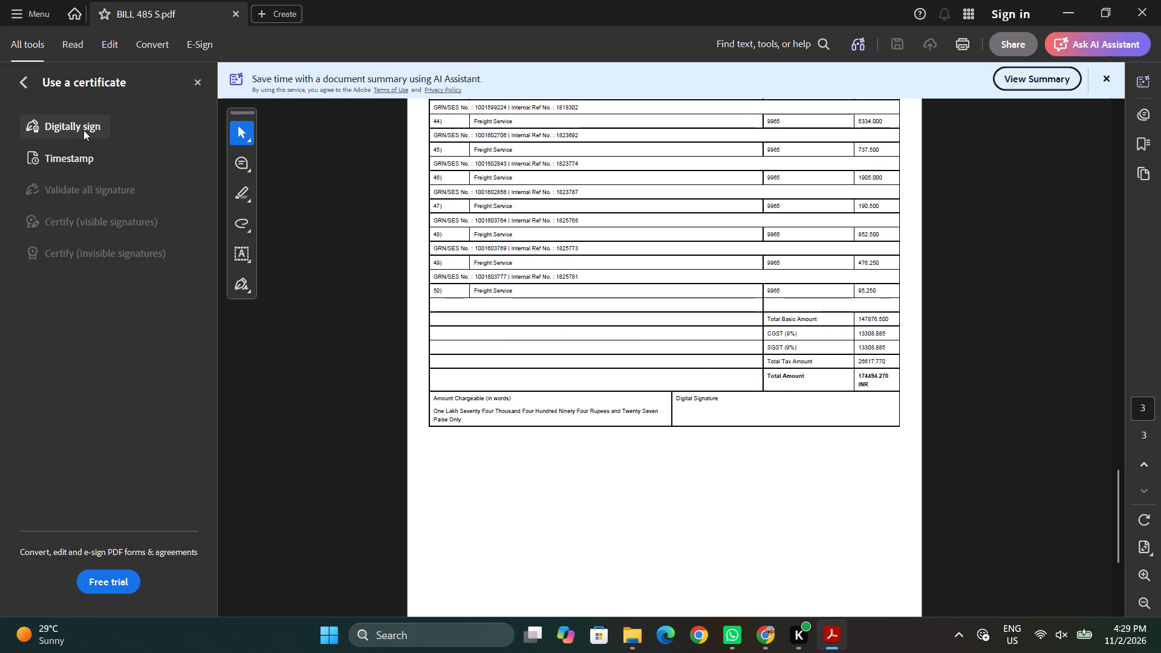
left_click(83, 130)
left_click(710, 356)
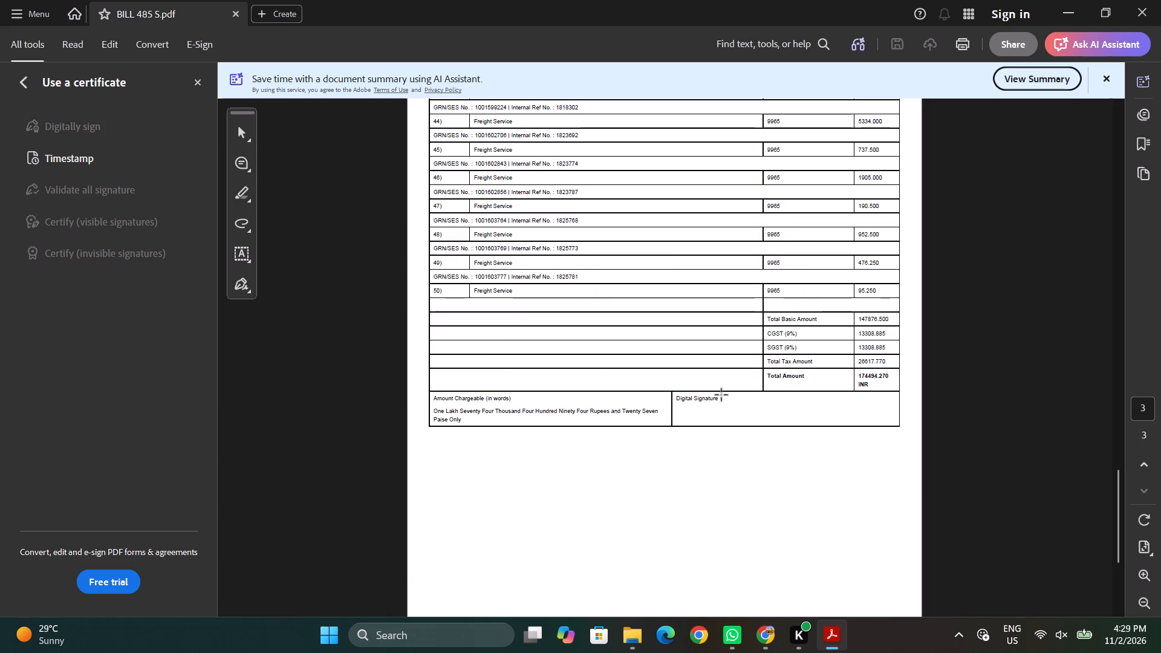
left_click_drag(721, 392, 833, 434)
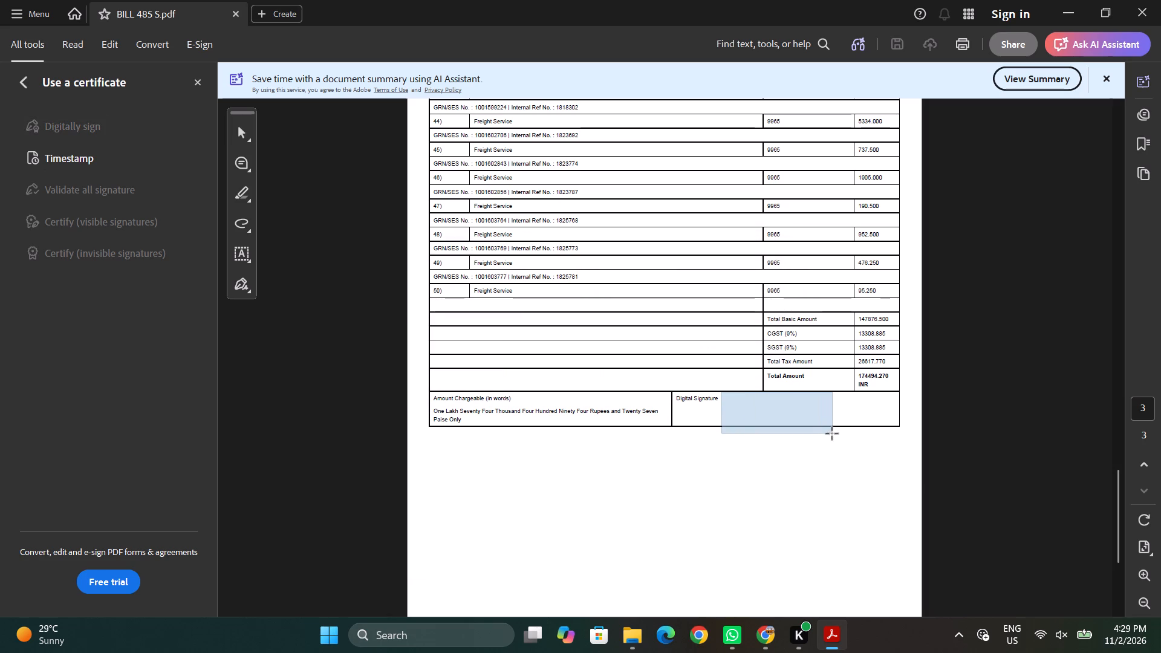
left_click_drag(833, 434, 882, 426)
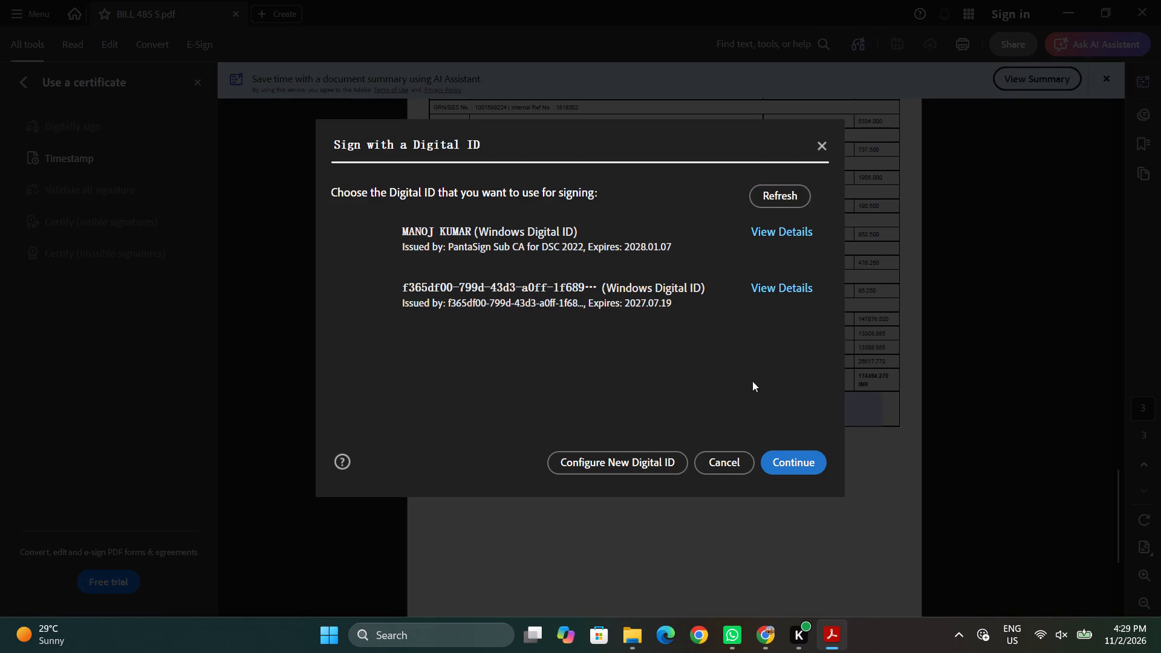
left_click(794, 457)
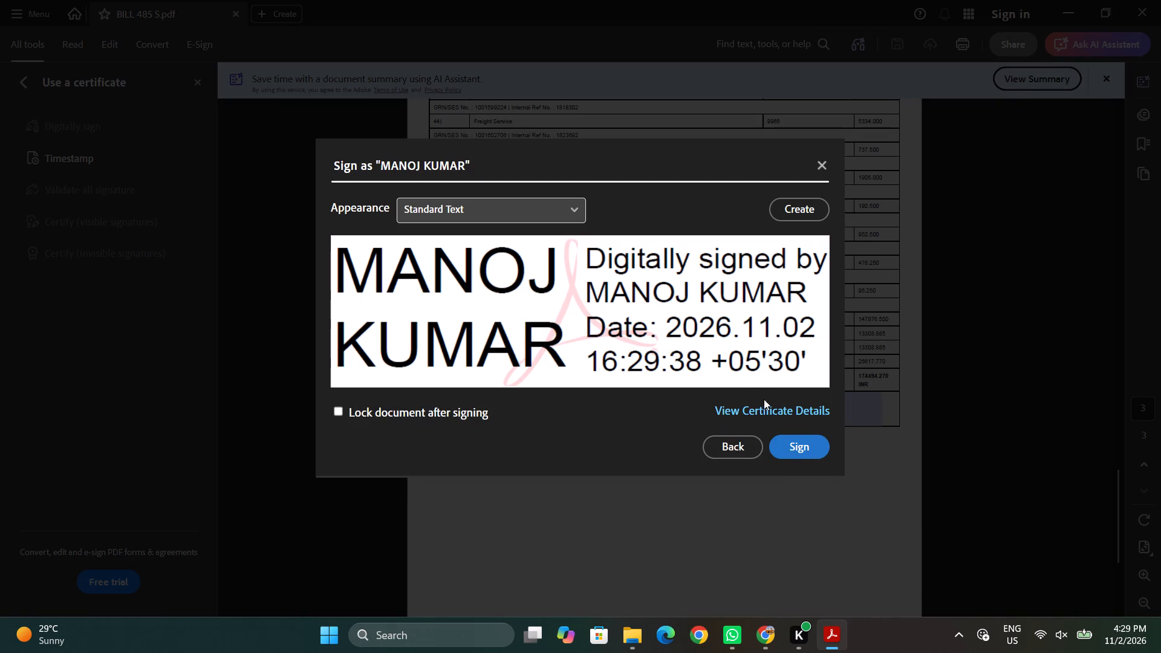
left_click(791, 442)
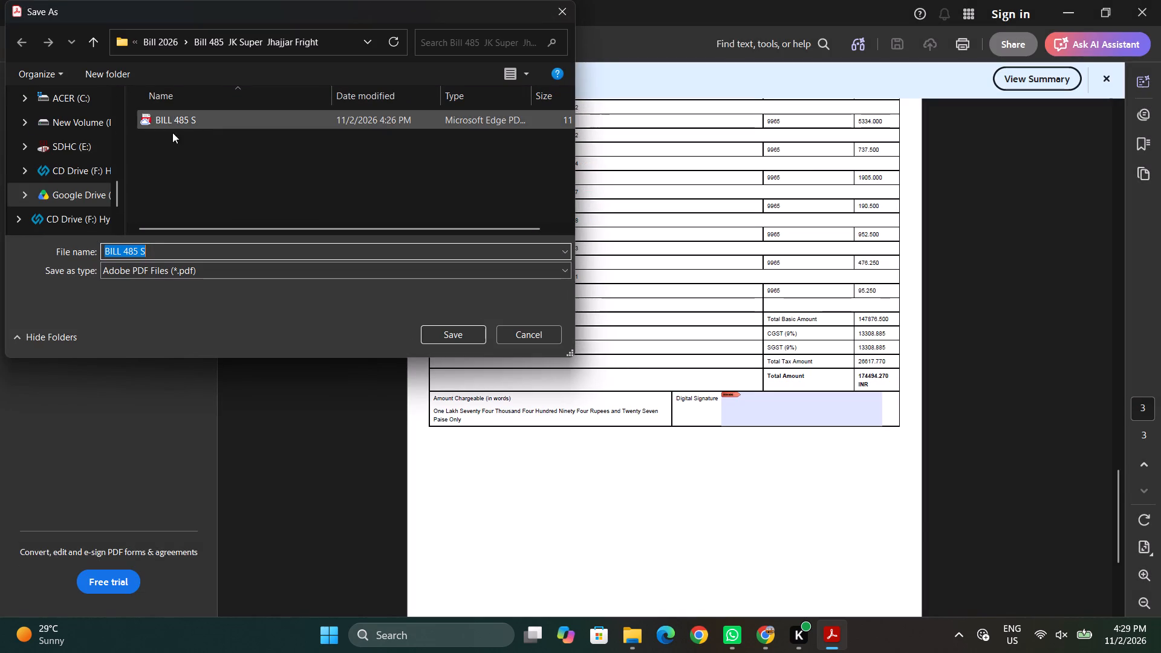
Save the signed billing summary as BILL 485 S 2 in the Bill 485 folder.
left_click(161, 251)
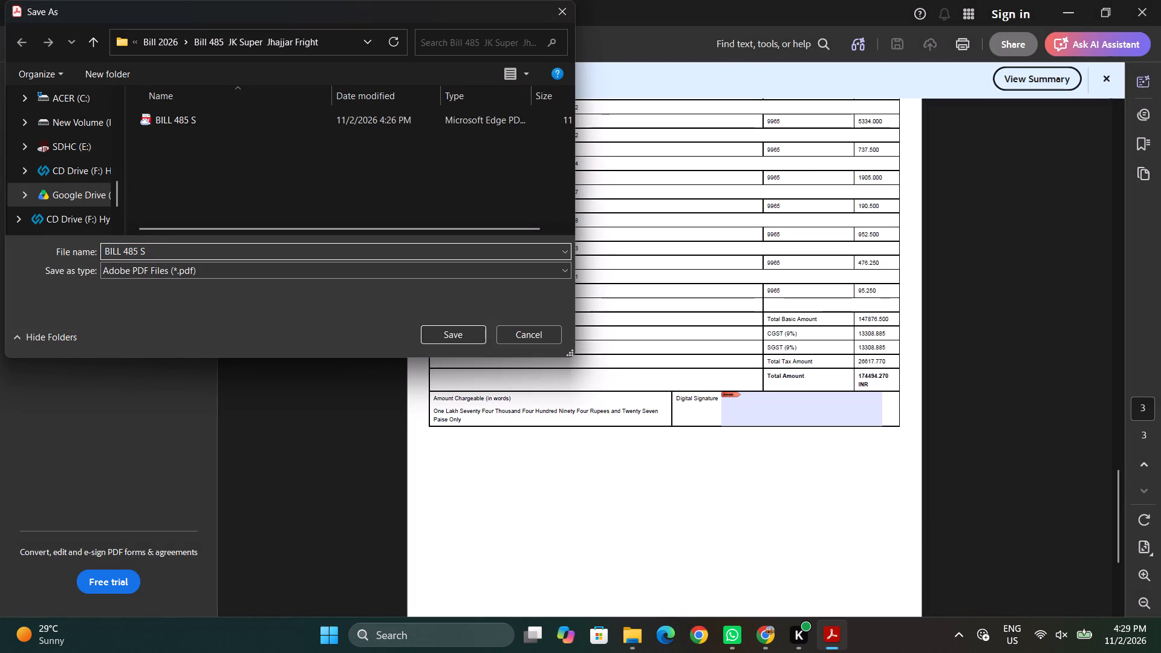
key("space")
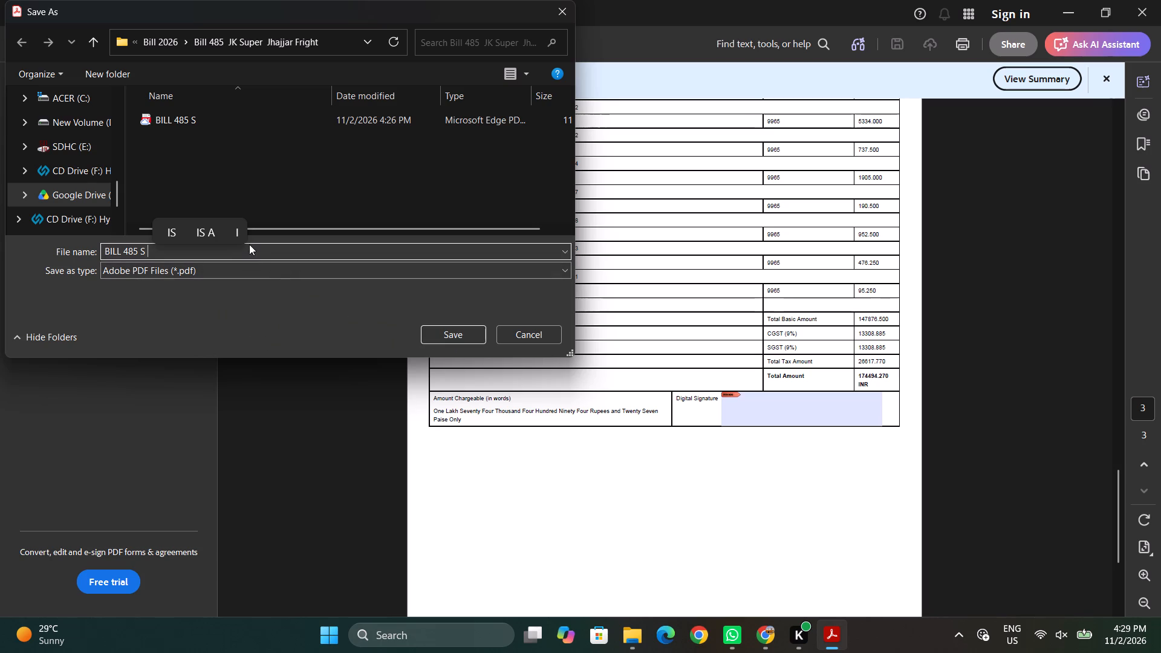
key("2")
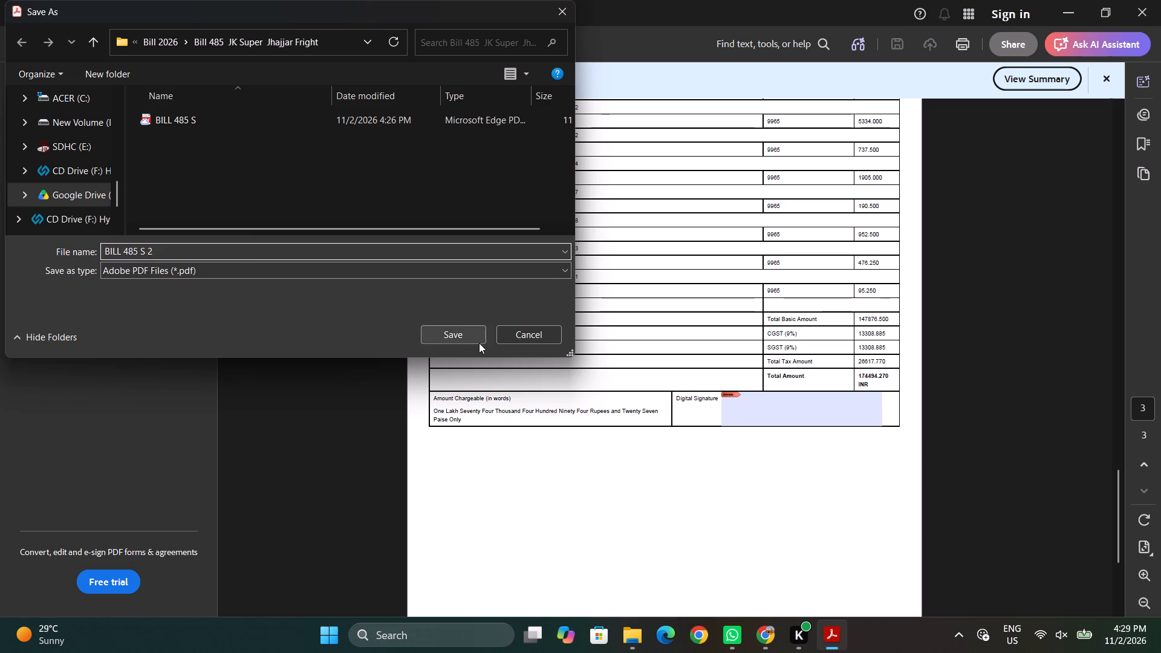
left_click(473, 334)
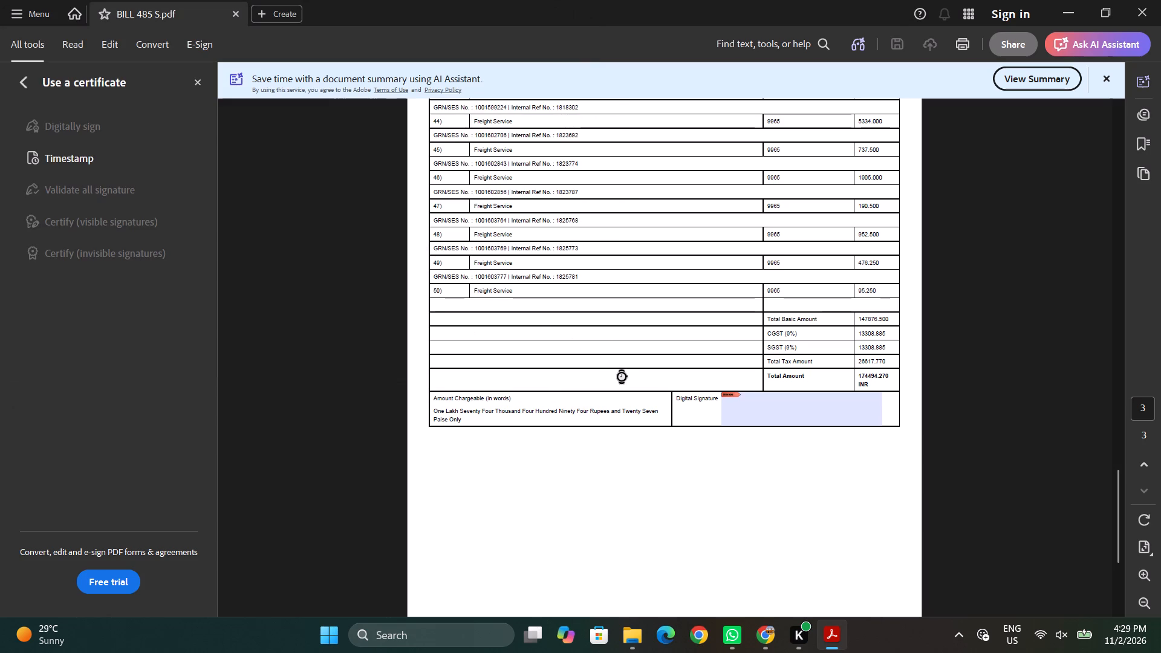
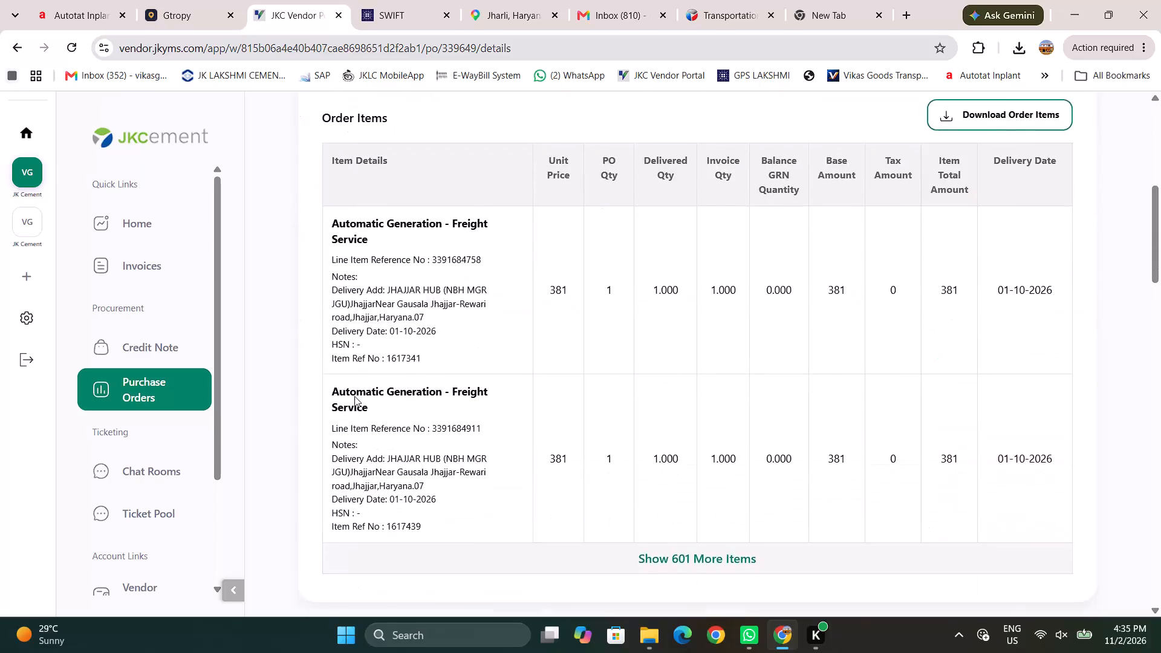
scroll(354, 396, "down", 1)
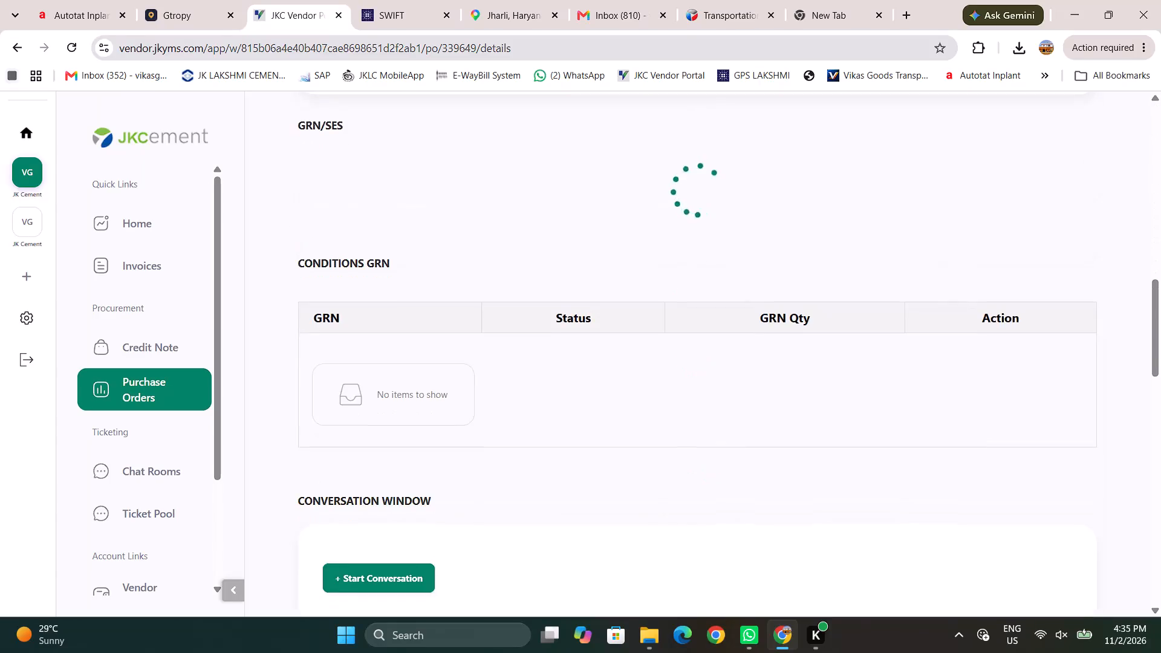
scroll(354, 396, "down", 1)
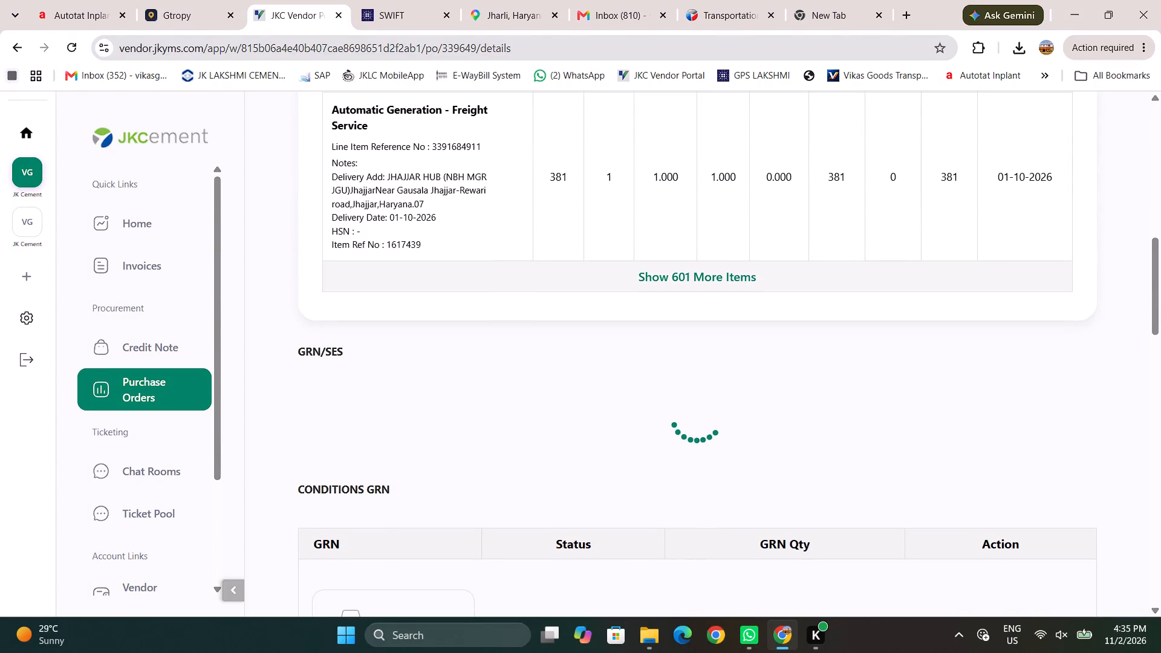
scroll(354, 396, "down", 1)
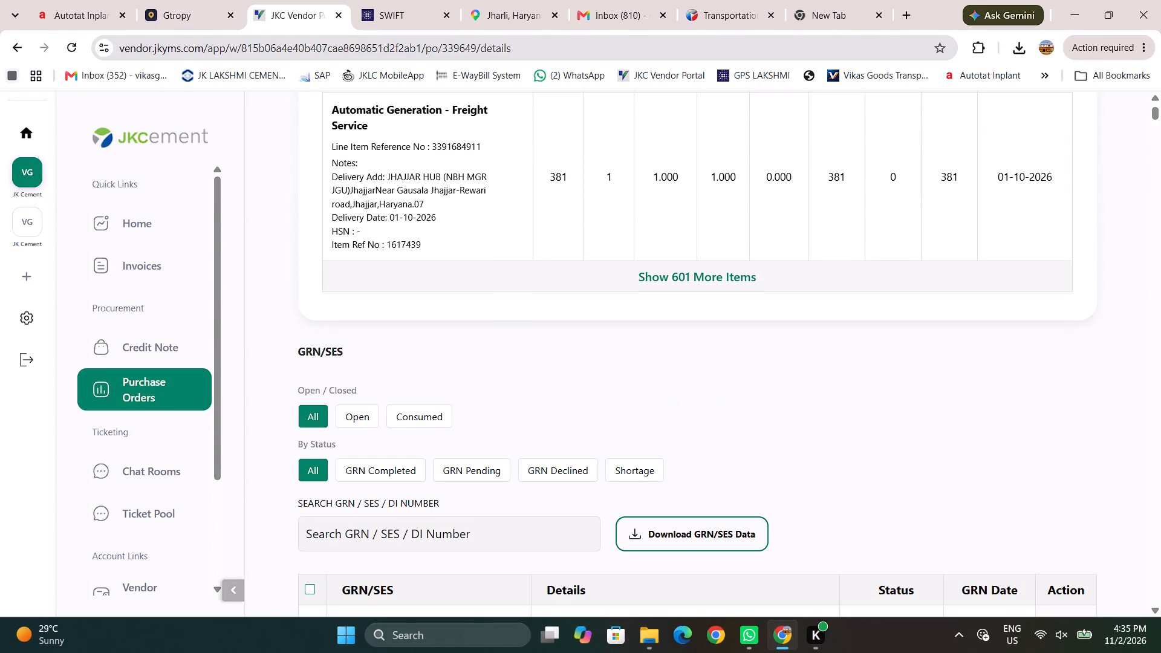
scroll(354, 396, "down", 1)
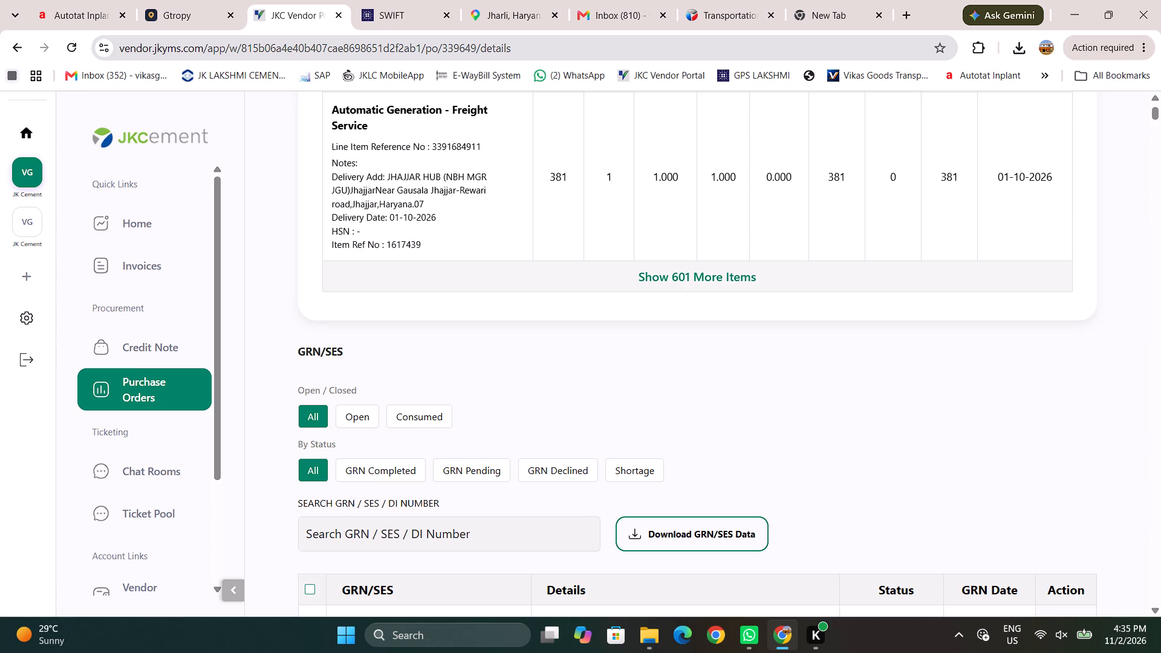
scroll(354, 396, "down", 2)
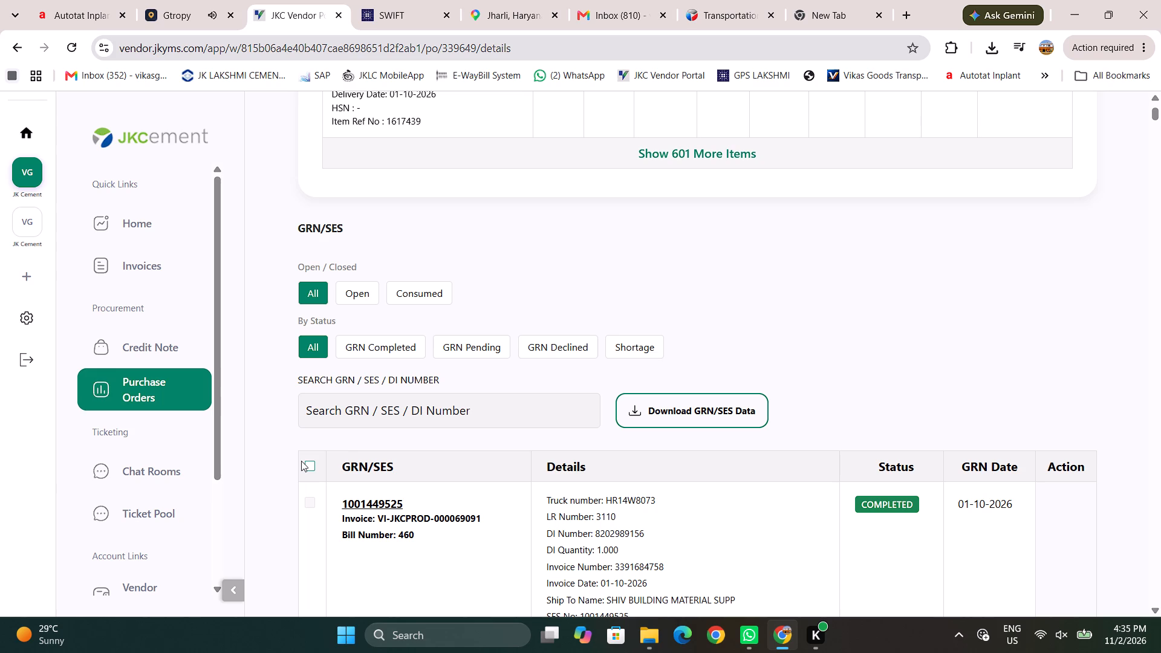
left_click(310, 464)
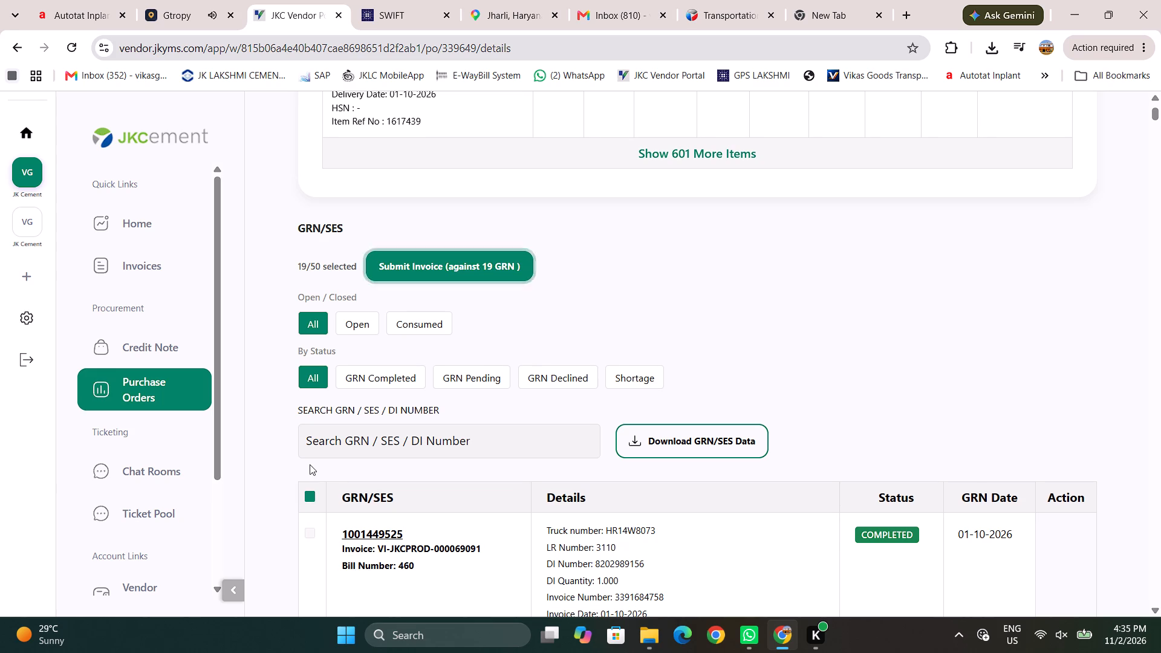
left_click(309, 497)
scroll(568, 438, "down", 8)
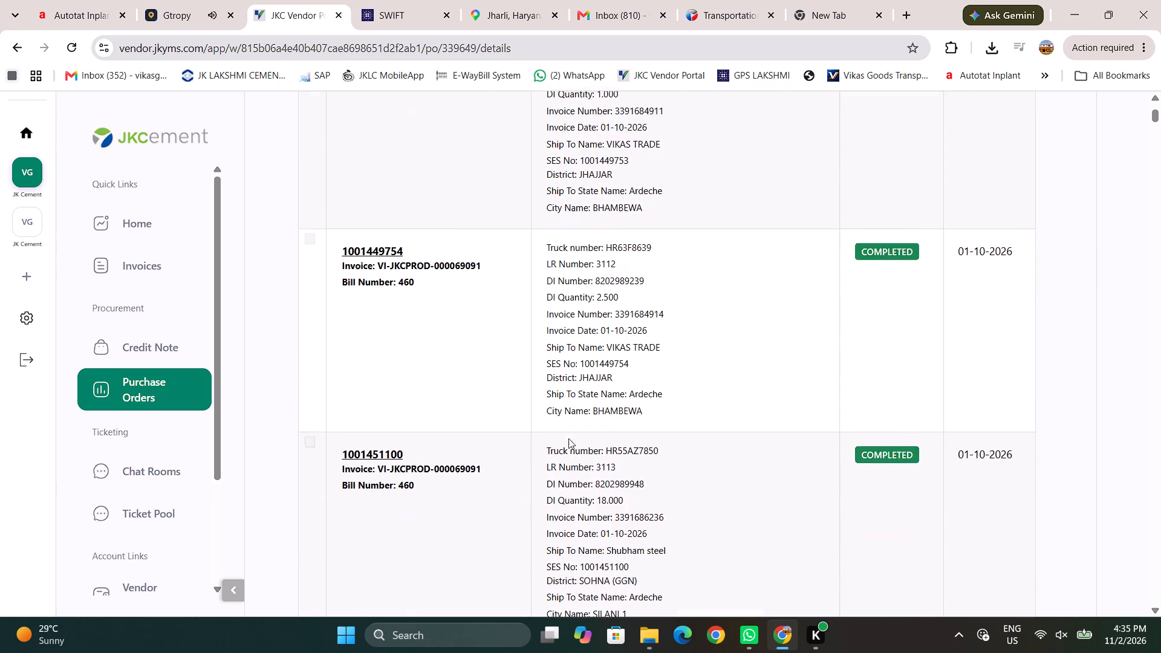
scroll(568, 438, "down", 18)
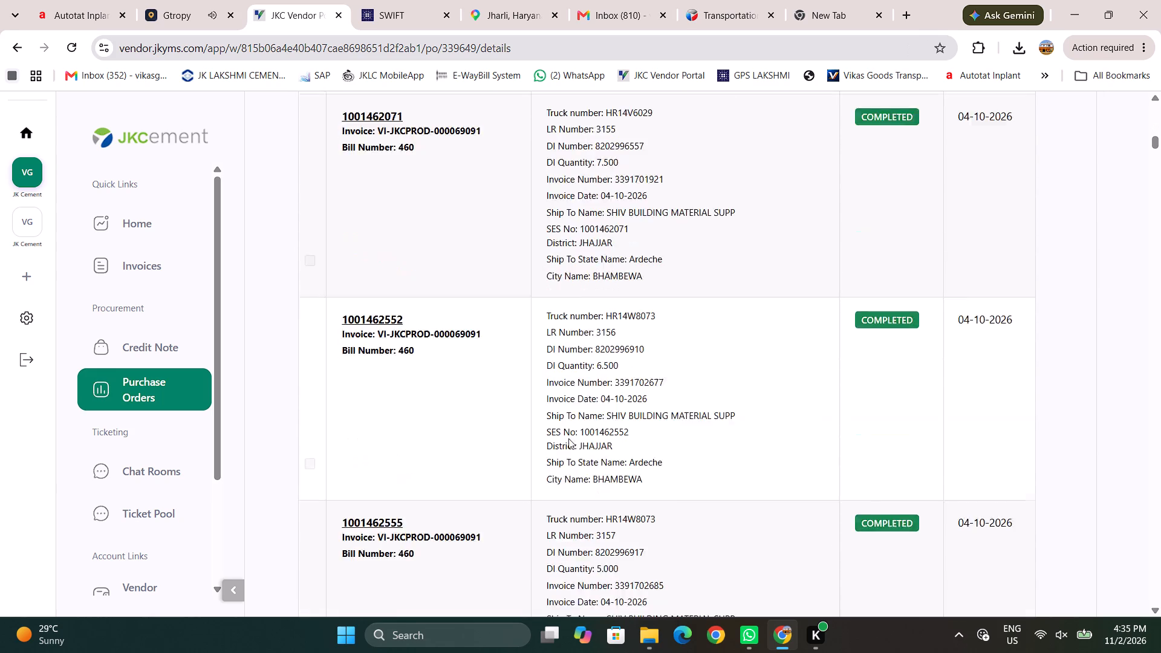
scroll(568, 438, "down", 17)
scroll(568, 438, "down", 11)
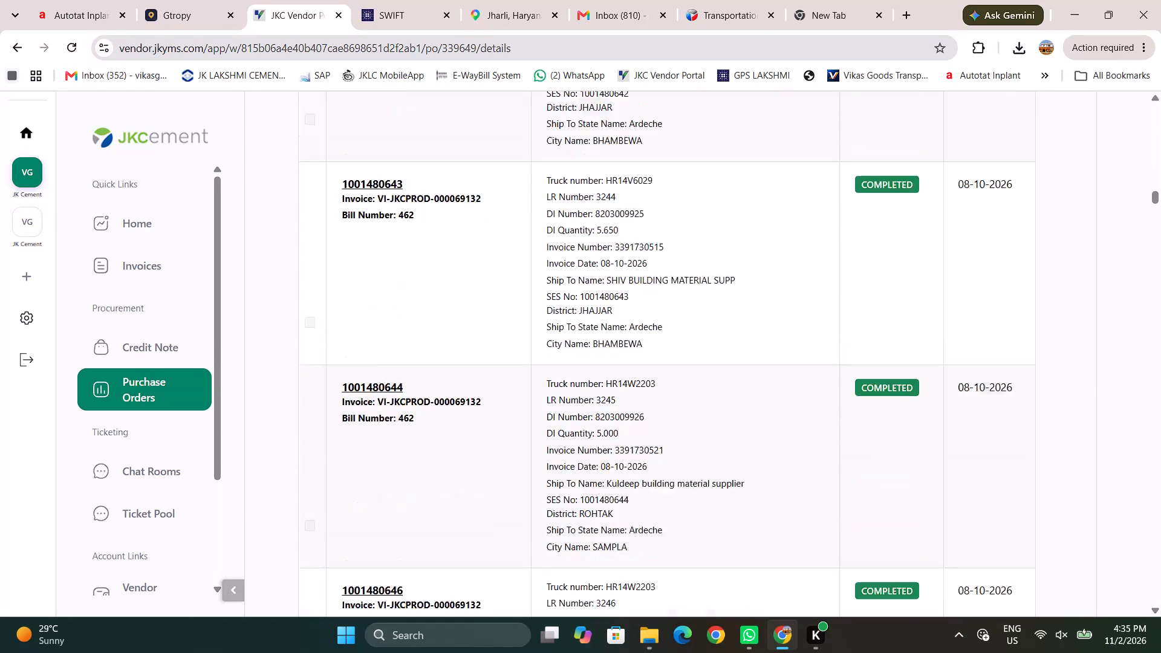
scroll(568, 438, "down", 20)
scroll(568, 438, "down", 3)
scroll(553, 349, "down", 16)
scroll(553, 349, "up", 7)
scroll(553, 349, "up", 20)
scroll(553, 349, "up", 8)
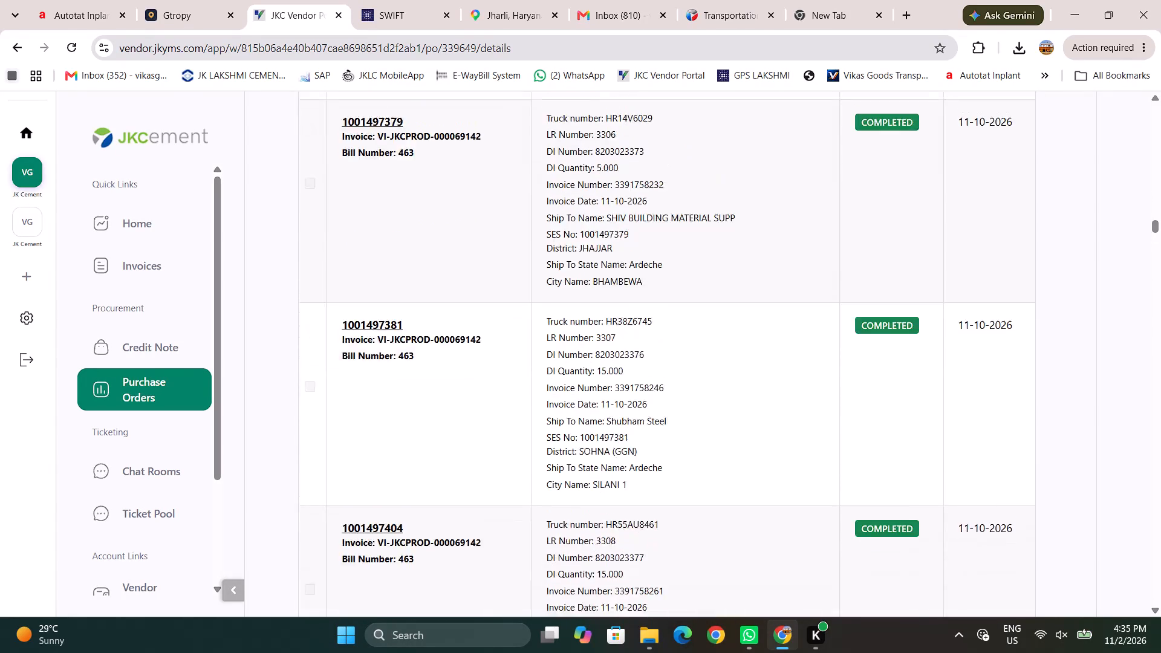
scroll(553, 349, "up", 17)
scroll(553, 349, "up", 16)
scroll(553, 349, "up", 15)
scroll(553, 349, "up", 18)
scroll(553, 349, "up", 14)
scroll(553, 349, "up", 13)
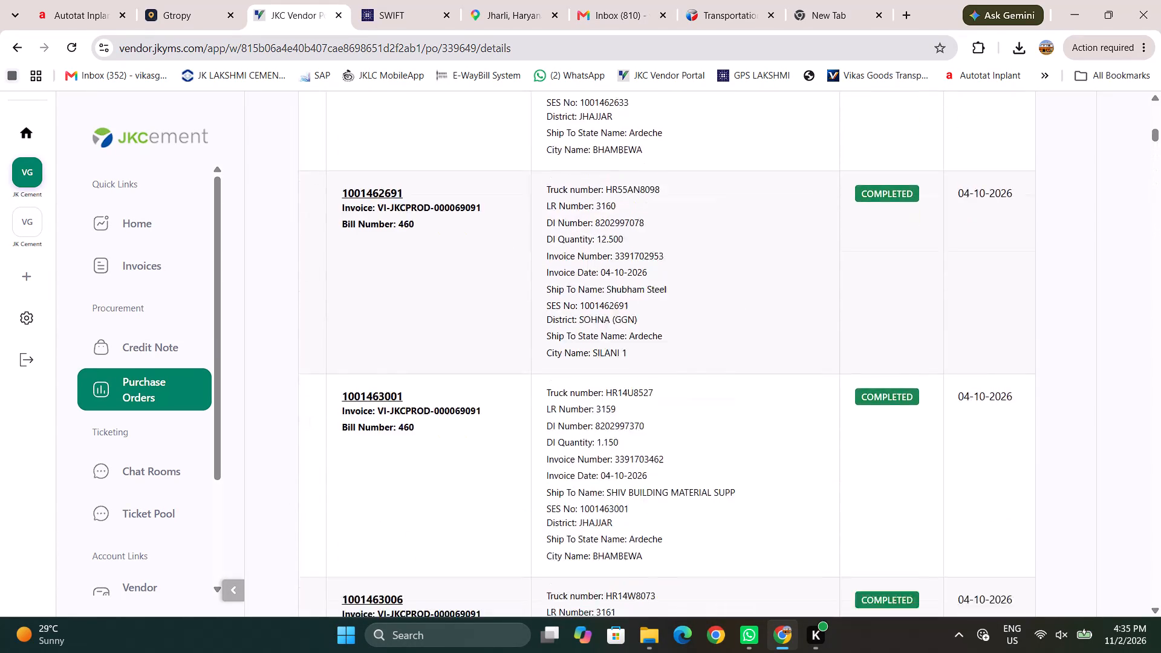
scroll(553, 349, "up", 15)
scroll(553, 349, "up", 15)
Filter the GRN/SES list by GRN Pending and review the pending entries' dates, trucks, LR numbers and destinations.
scroll(460, 574, "down", 1)
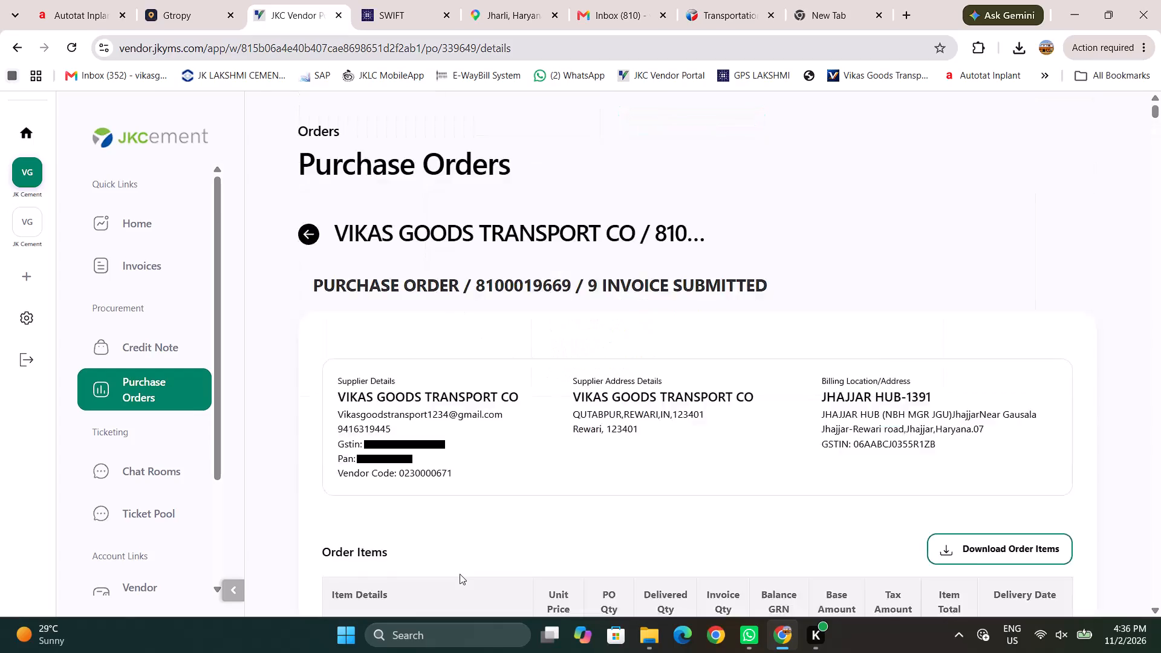
scroll(460, 574, "down", 6)
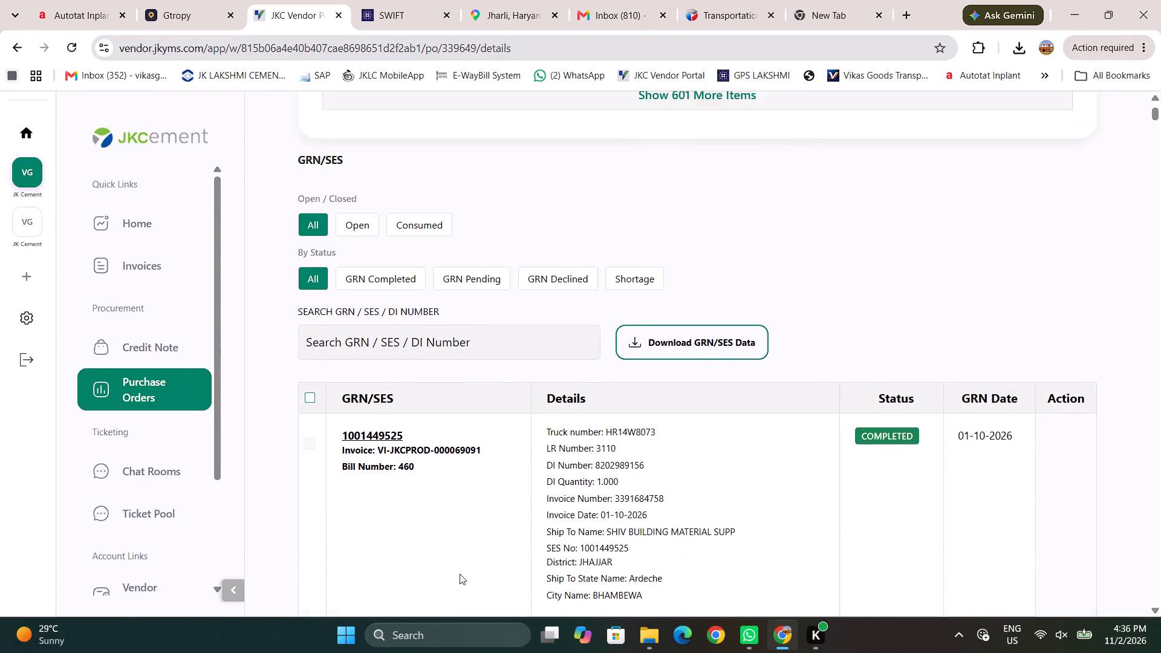
scroll(460, 574, "down", 1)
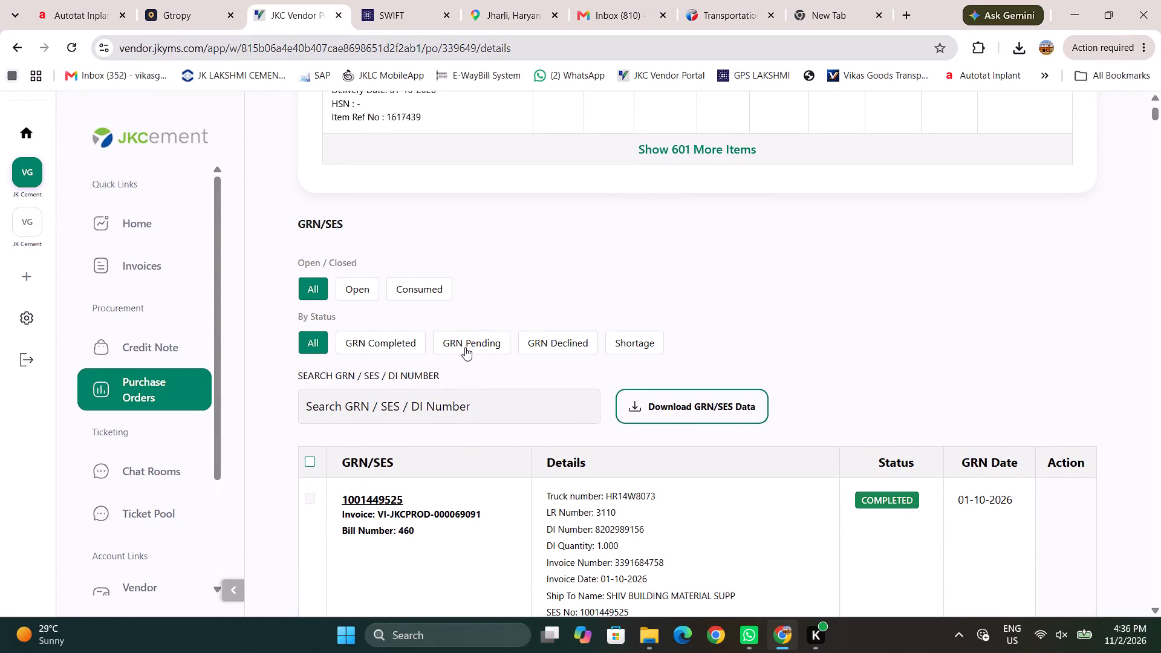
left_click(465, 347)
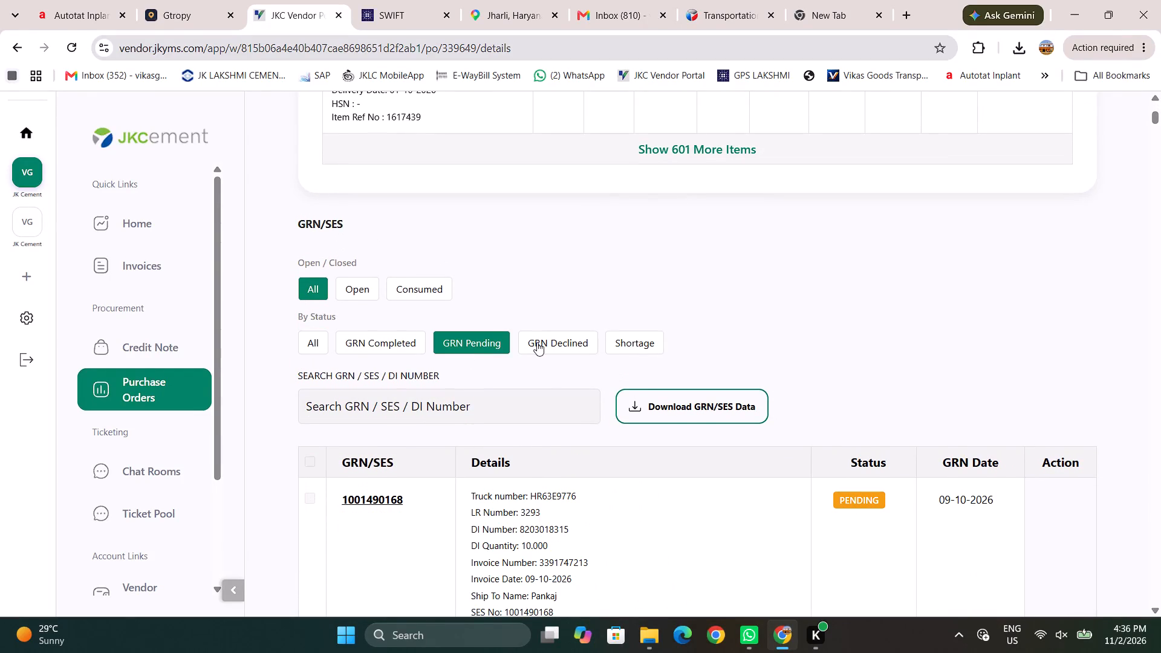
scroll(500, 570, "down", 5)
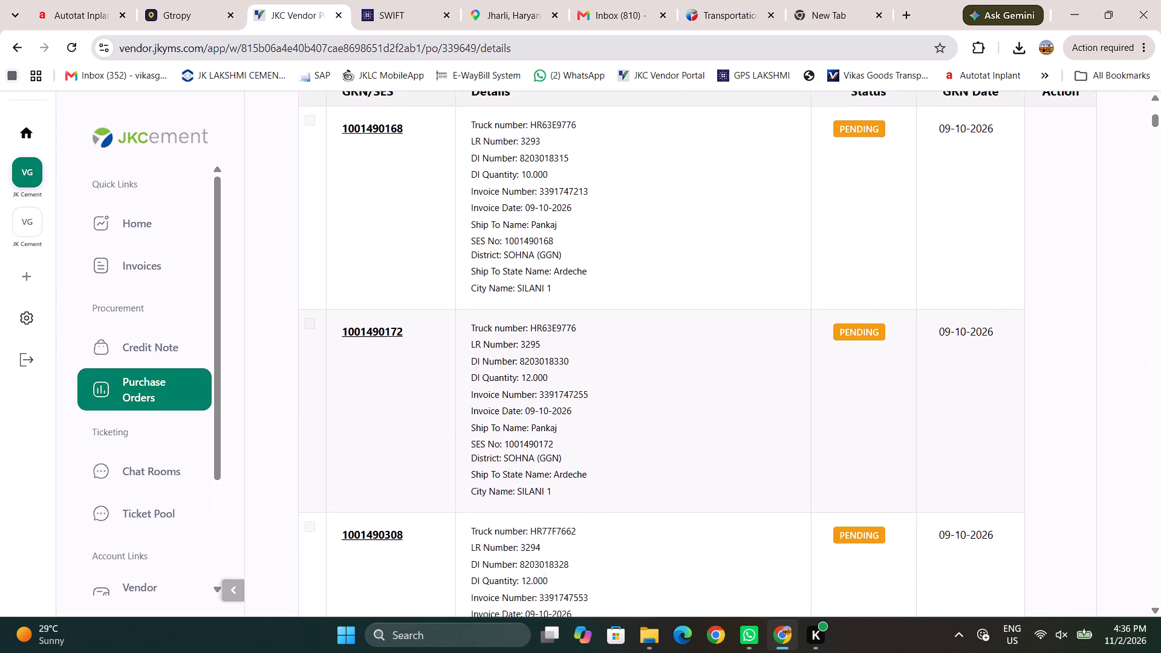
scroll(500, 570, "down", 3)
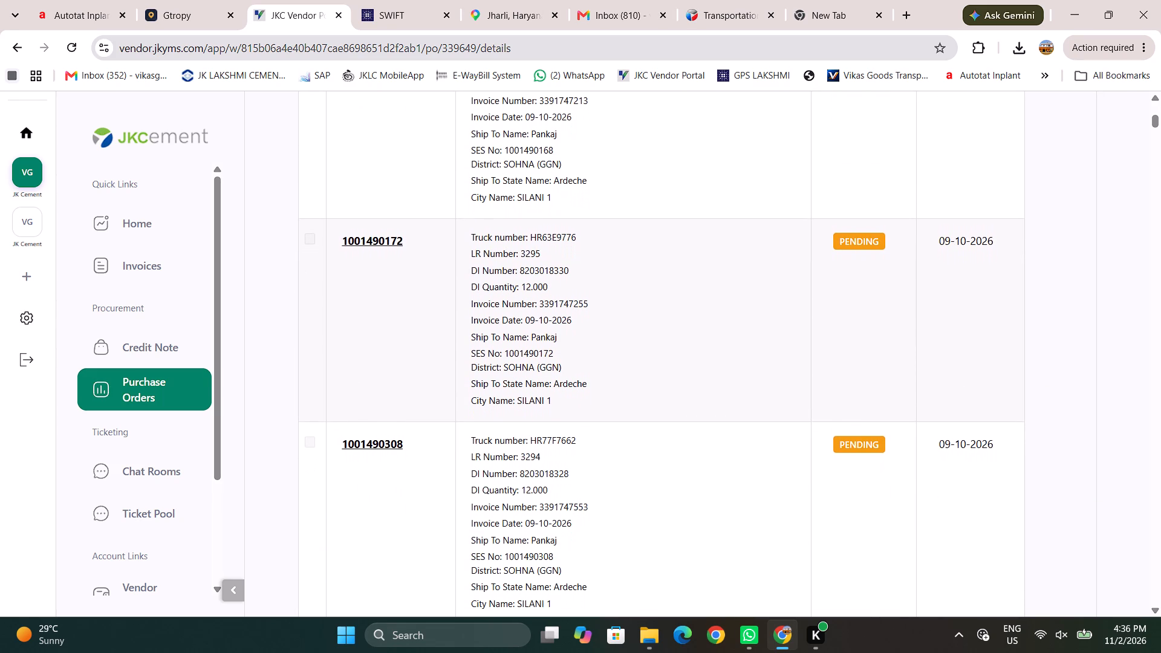
scroll(500, 570, "down", 7)
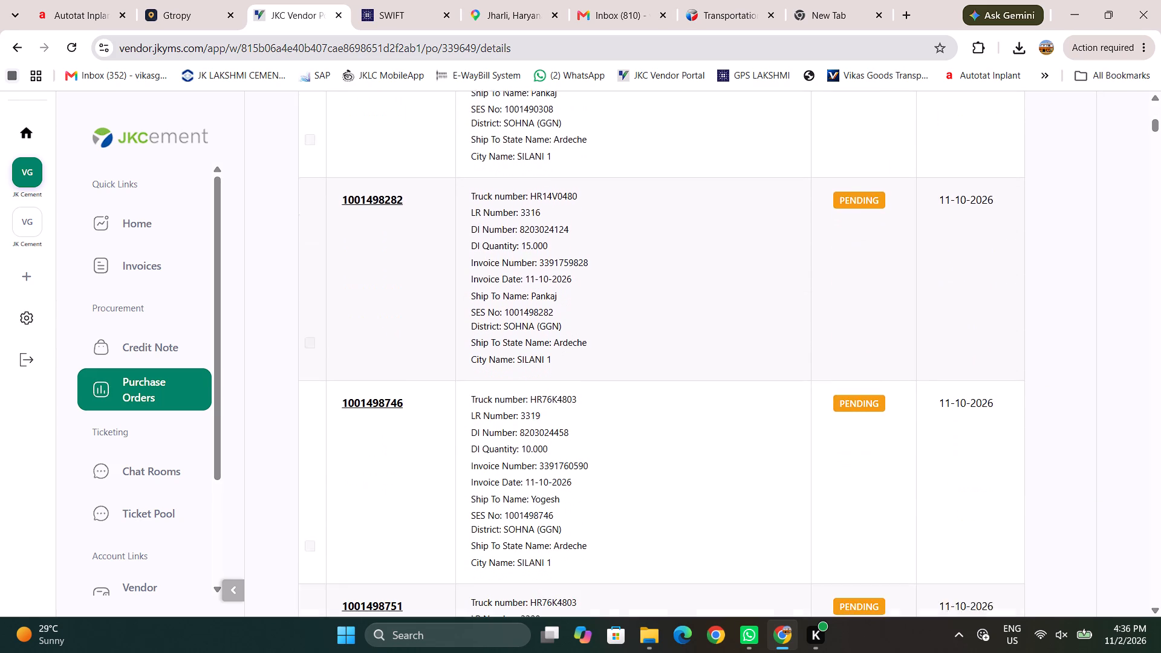
scroll(500, 570, "down", 8)
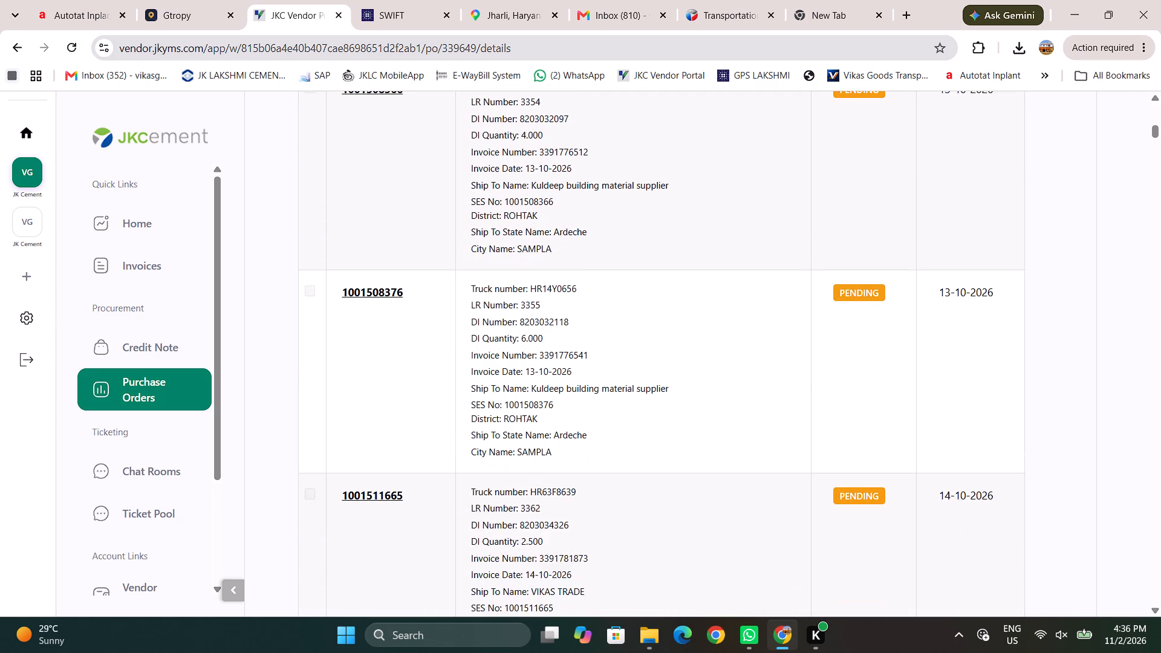
scroll(500, 570, "down", 9)
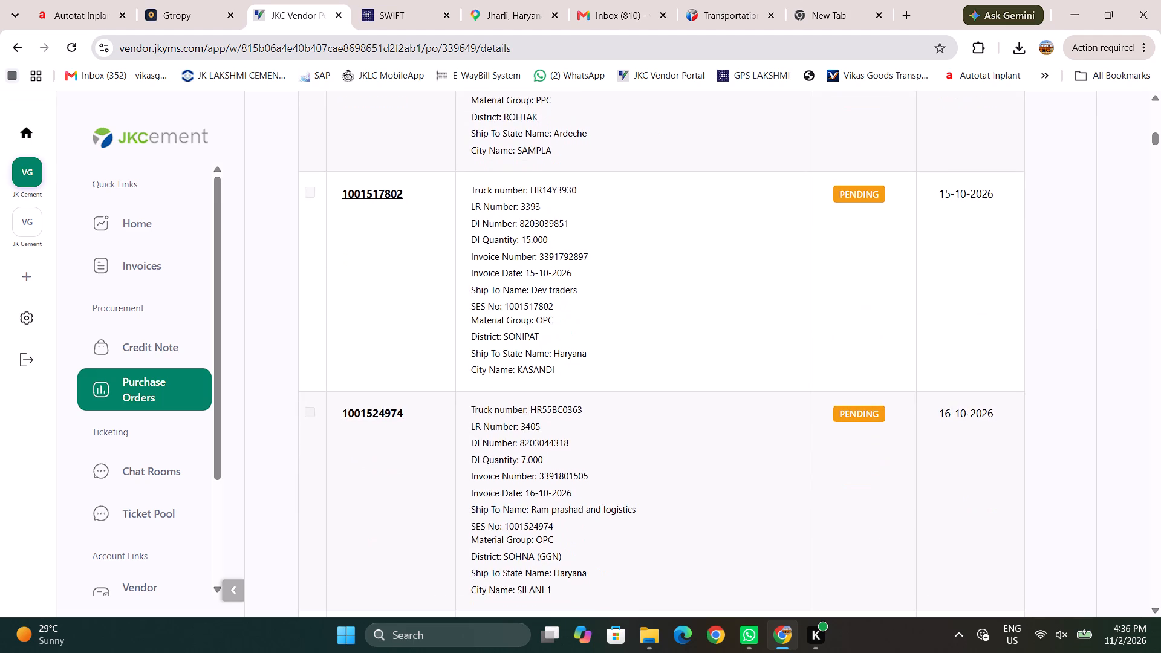
scroll(500, 570, "down", 10)
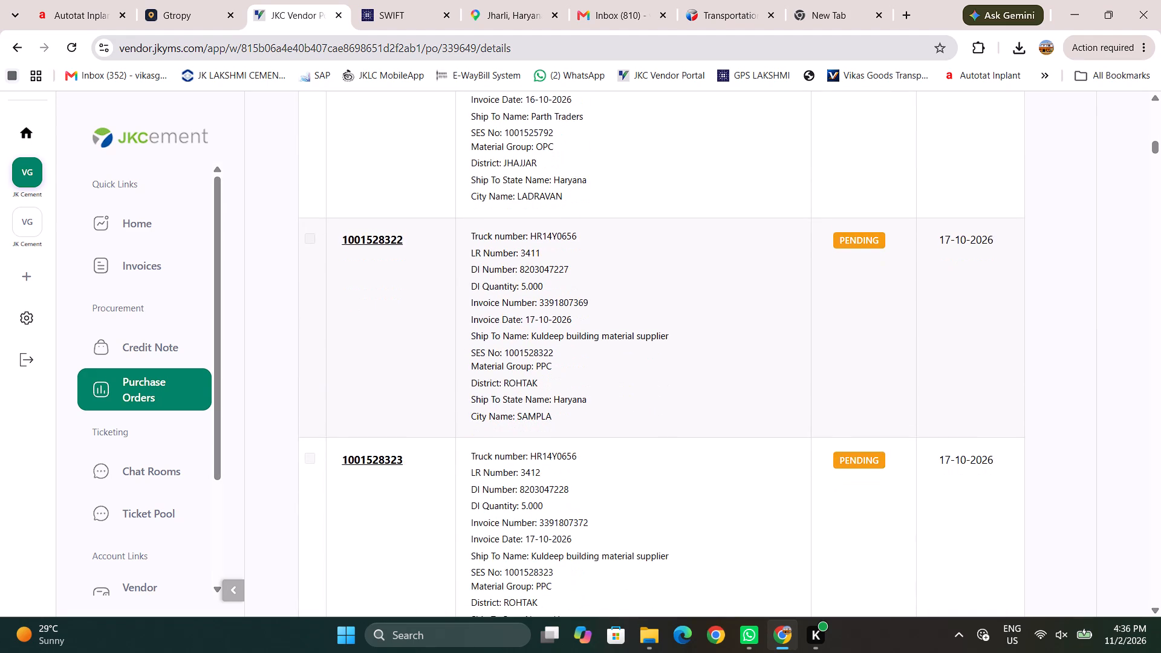
scroll(500, 570, "down", 7)
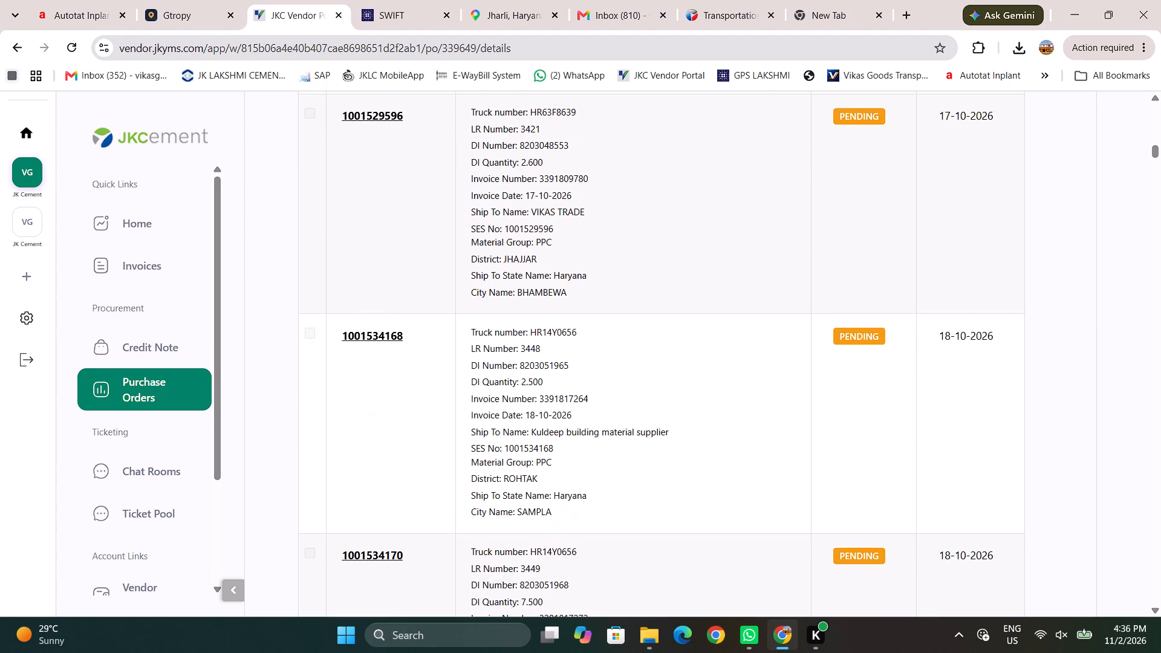
scroll(500, 570, "down", 14)
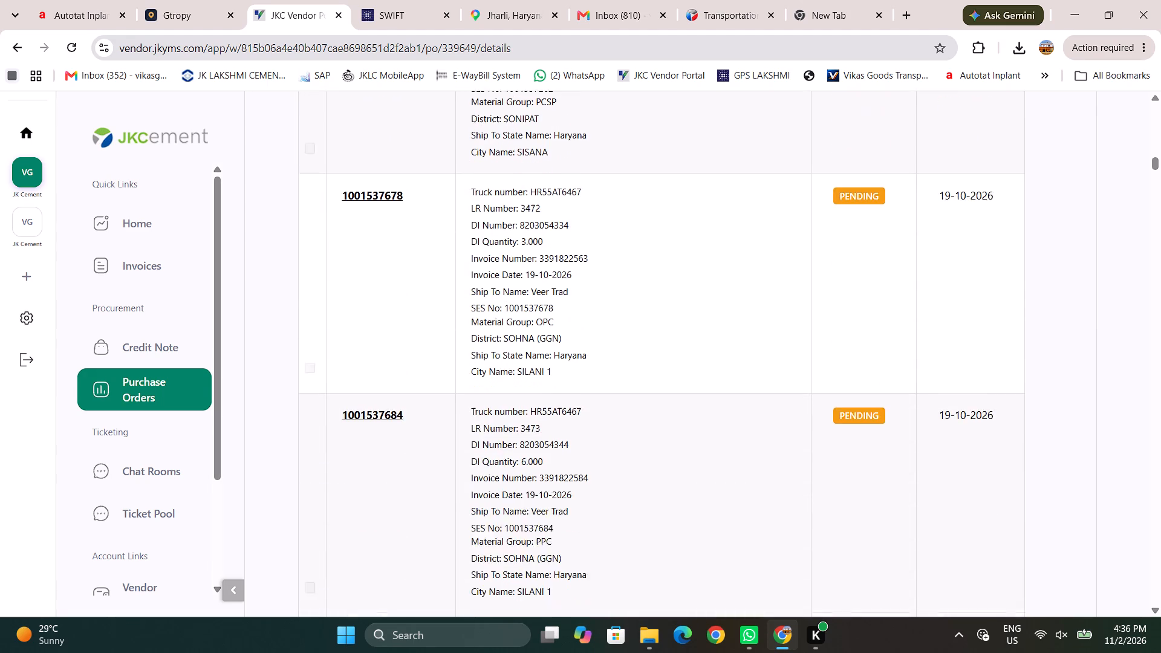
scroll(500, 570, "down", 16)
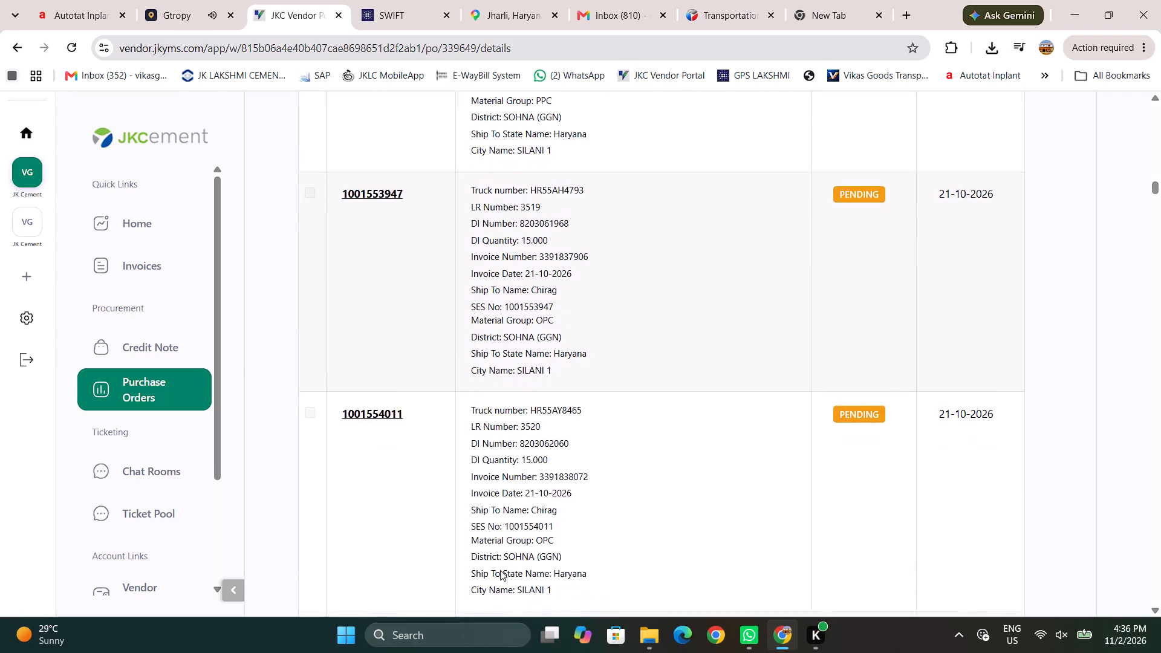
scroll(500, 570, "down", 16)
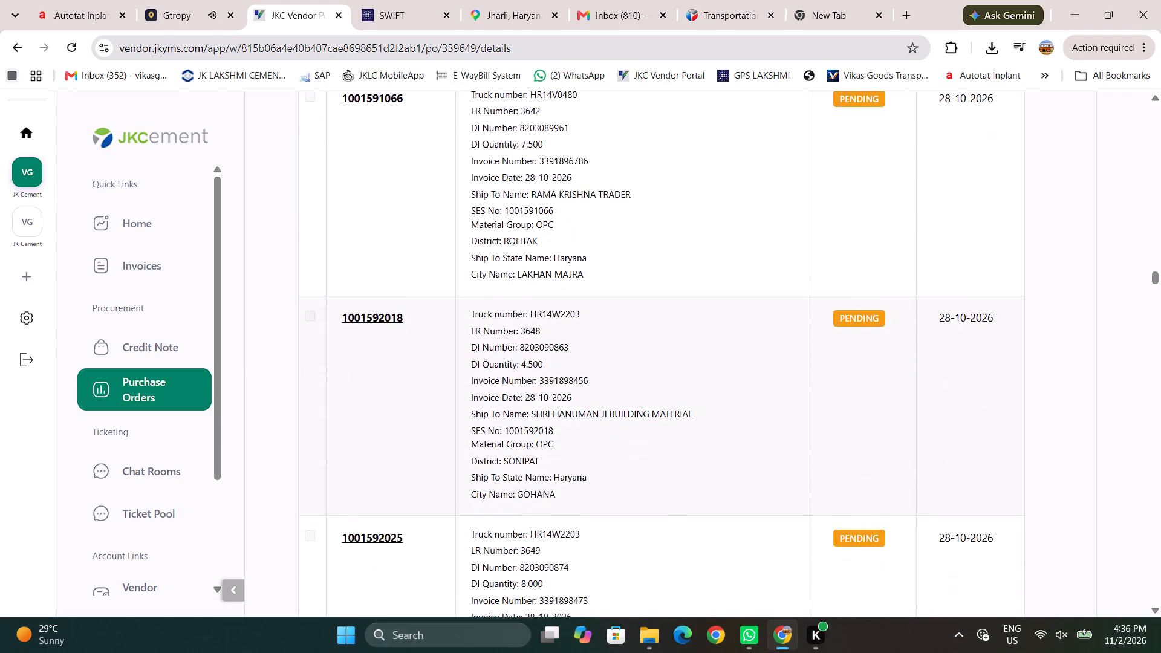
scroll(500, 570, "down", 17)
scroll(500, 570, "up", 19)
scroll(500, 570, "up", 19)
scroll(500, 570, "up", 13)
scroll(500, 570, "up", 13)
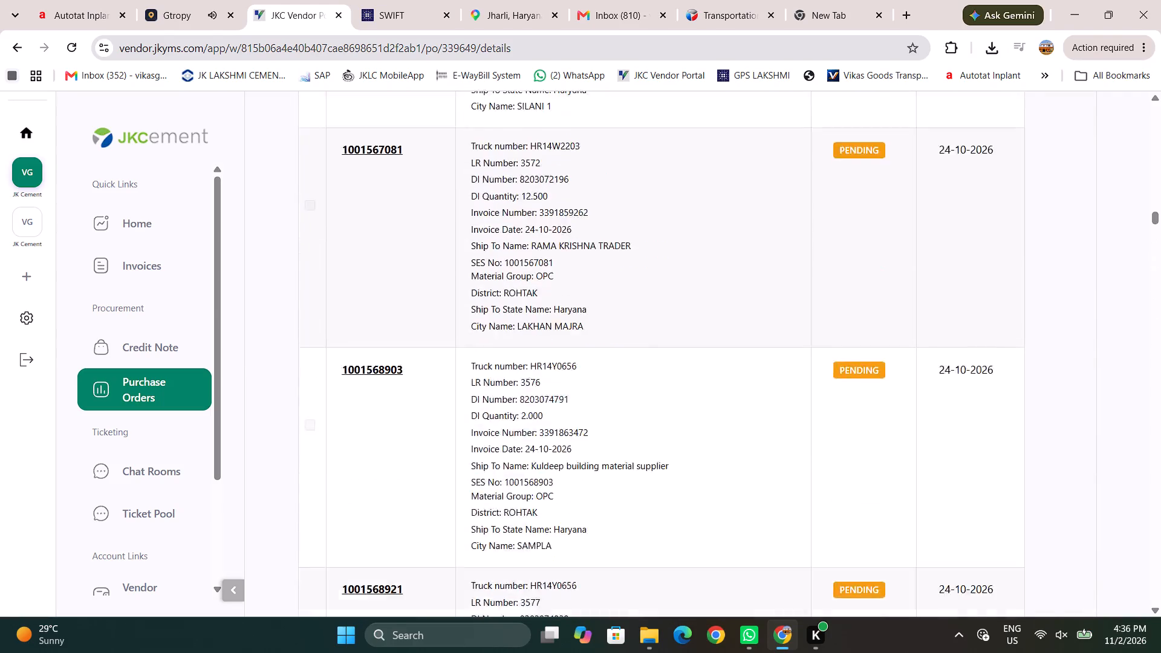
scroll(500, 570, "up", 12)
scroll(500, 570, "up", 13)
scroll(500, 570, "up", 13)
scroll(500, 570, "up", 10)
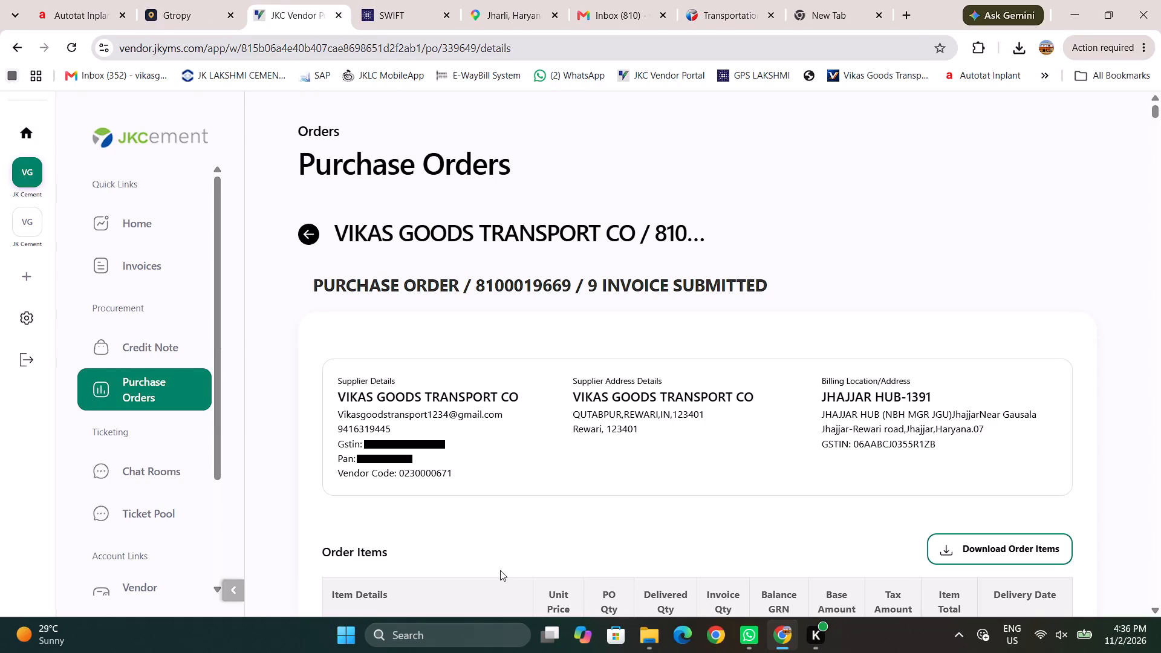
Switch to the second JK Cement workspace and open its purchase orders list.
scroll(500, 570, "left", 4)
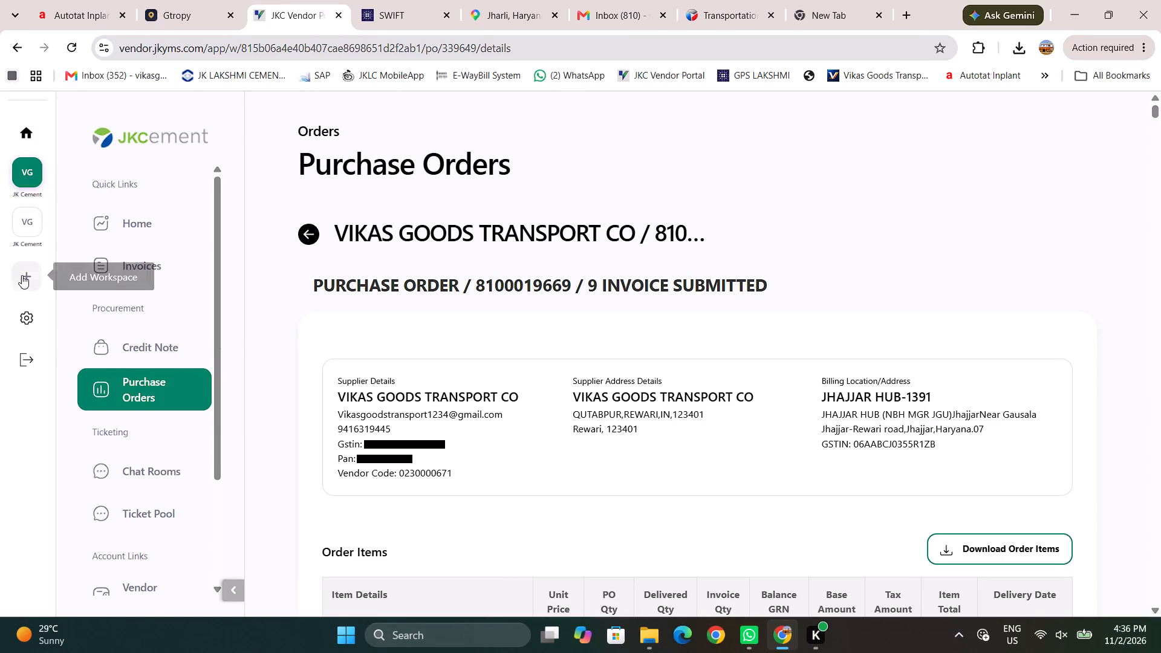
left_click(16, 228)
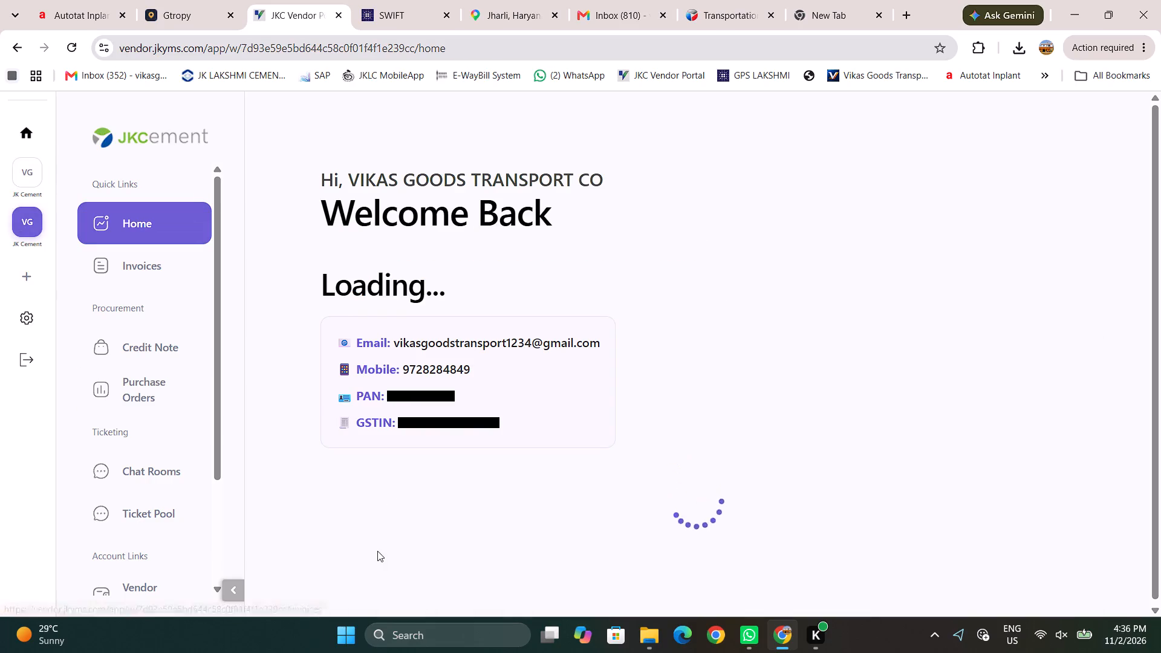
left_click(141, 391)
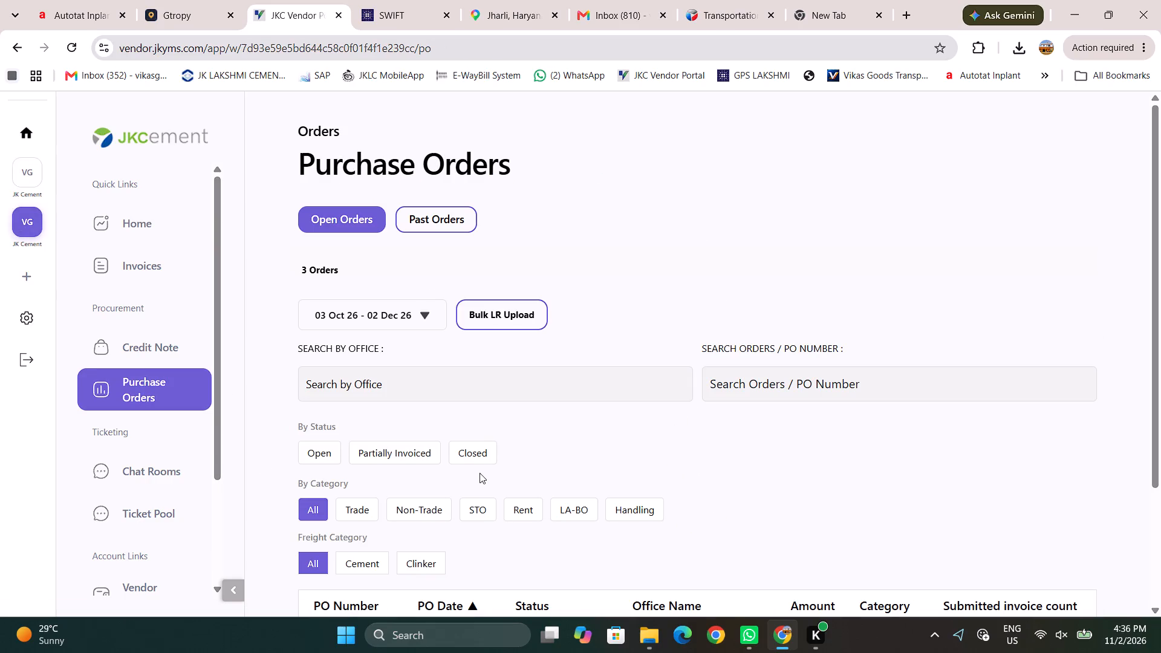
Set the purchase orders list's date range to 1 Sep 2026 through 2 Nov 2026.
scroll(480, 473, "down", 4)
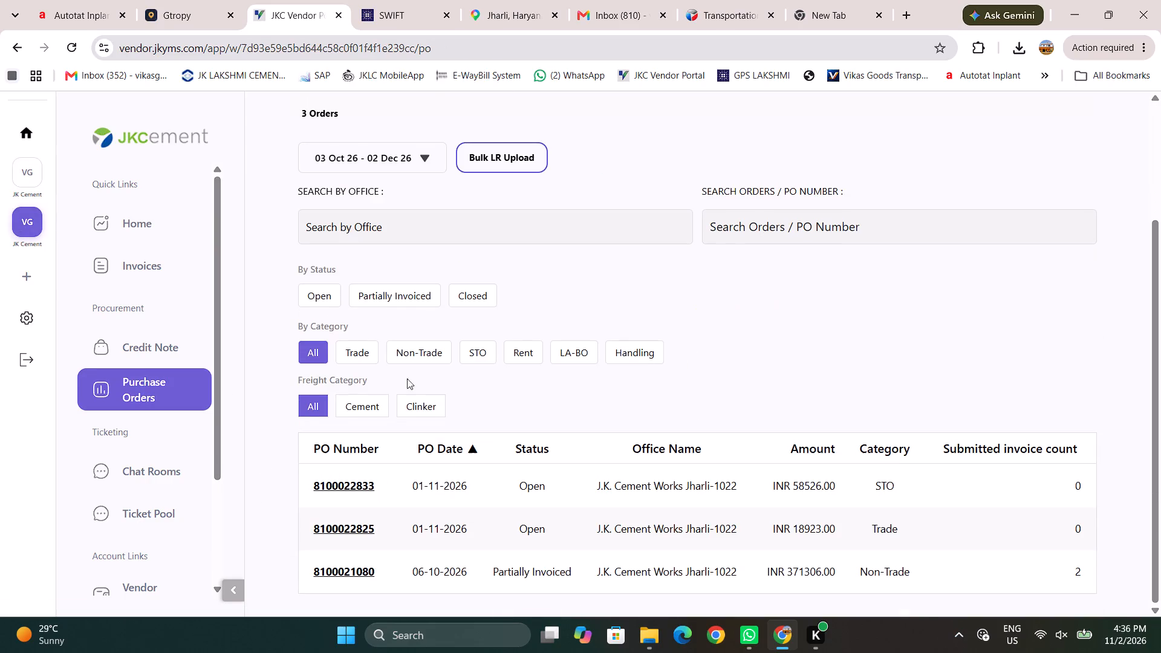
scroll(576, 542, "down", 3)
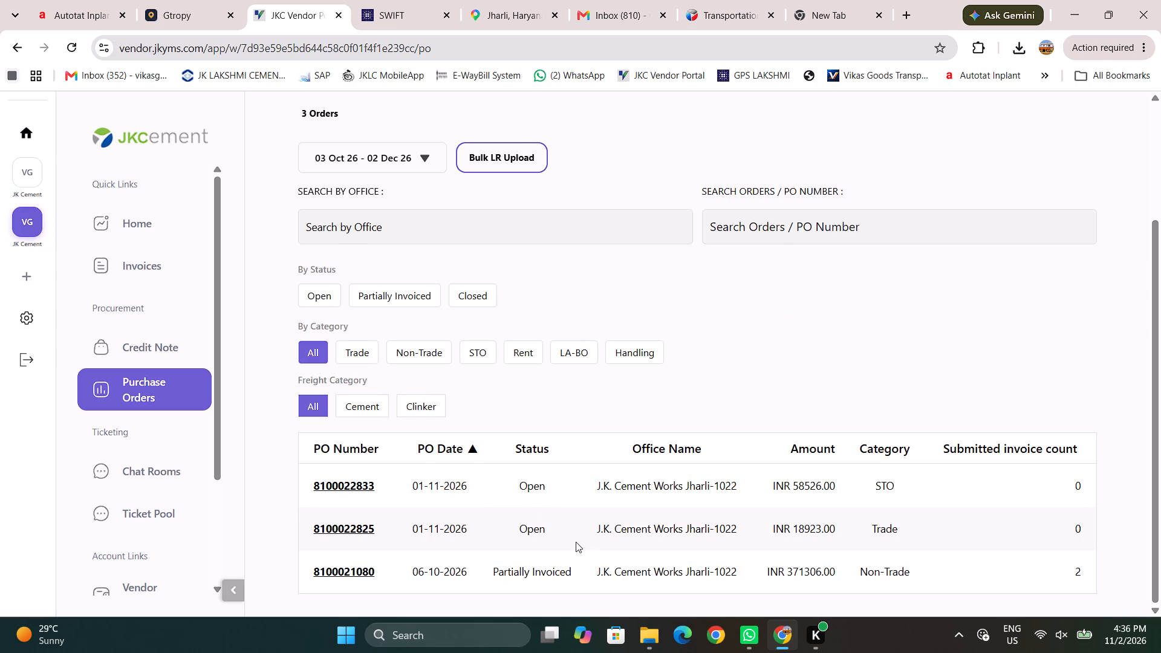
left_click(417, 159)
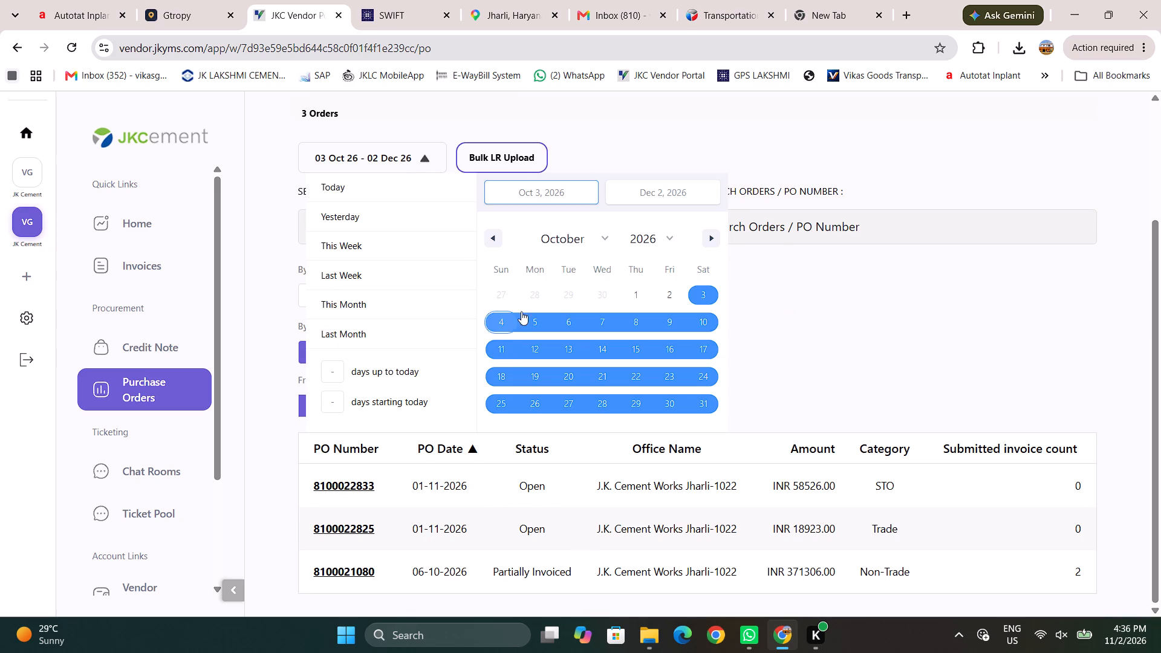
left_click(500, 238)
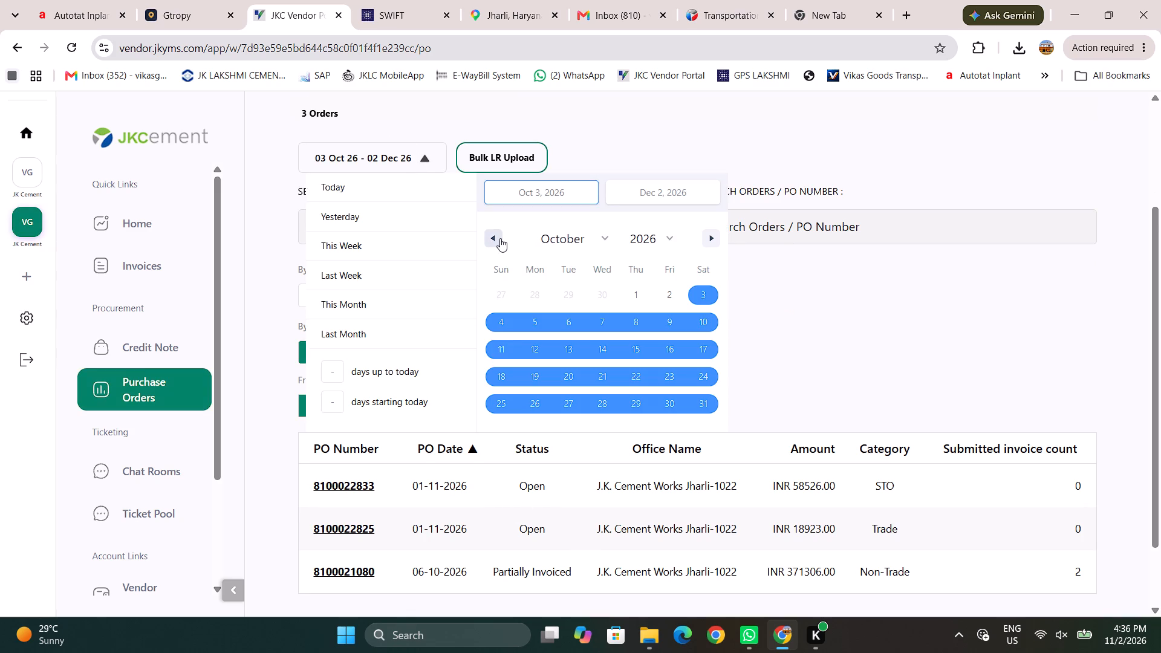
left_click(490, 238)
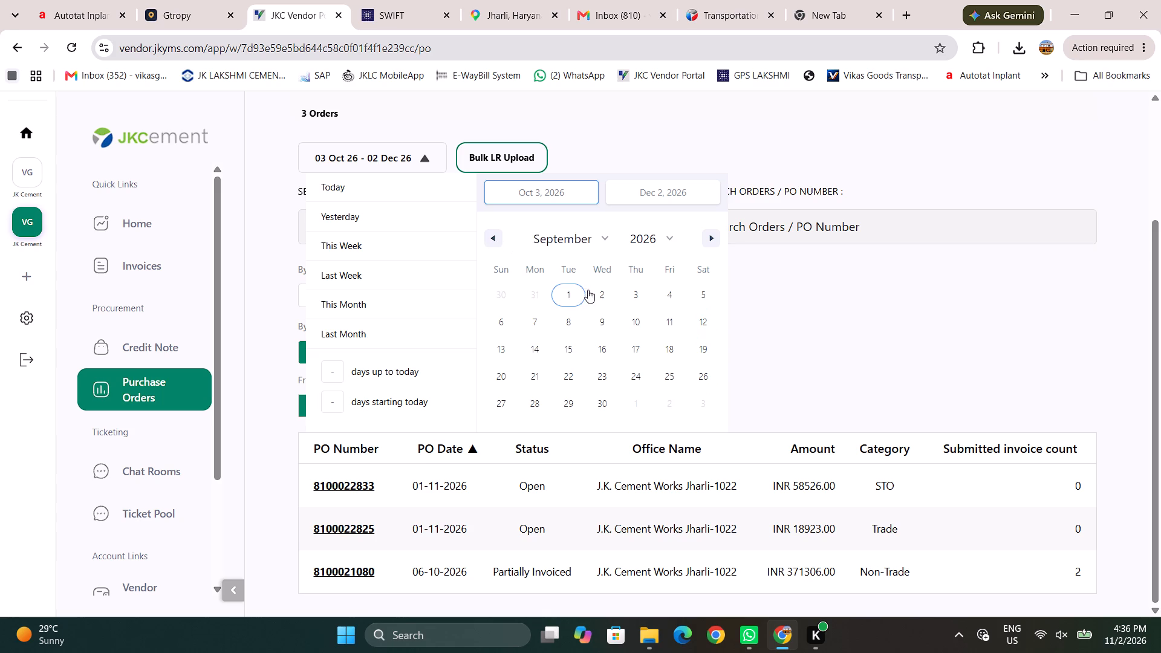
left_click(566, 288)
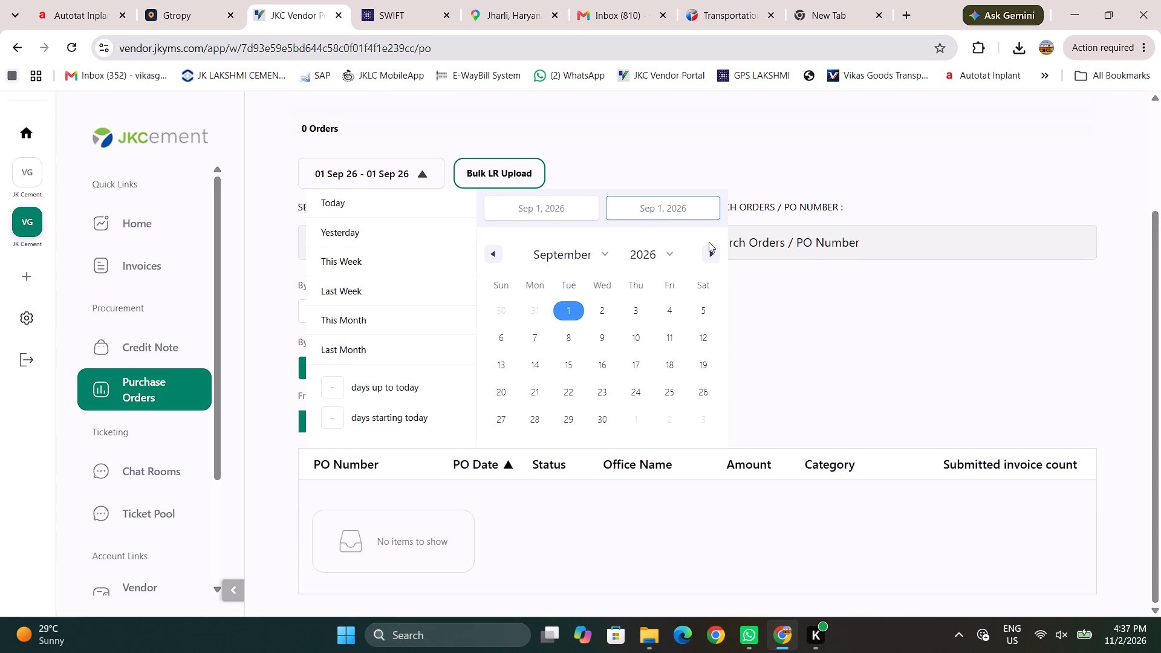
left_click(709, 242)
double_click(709, 249)
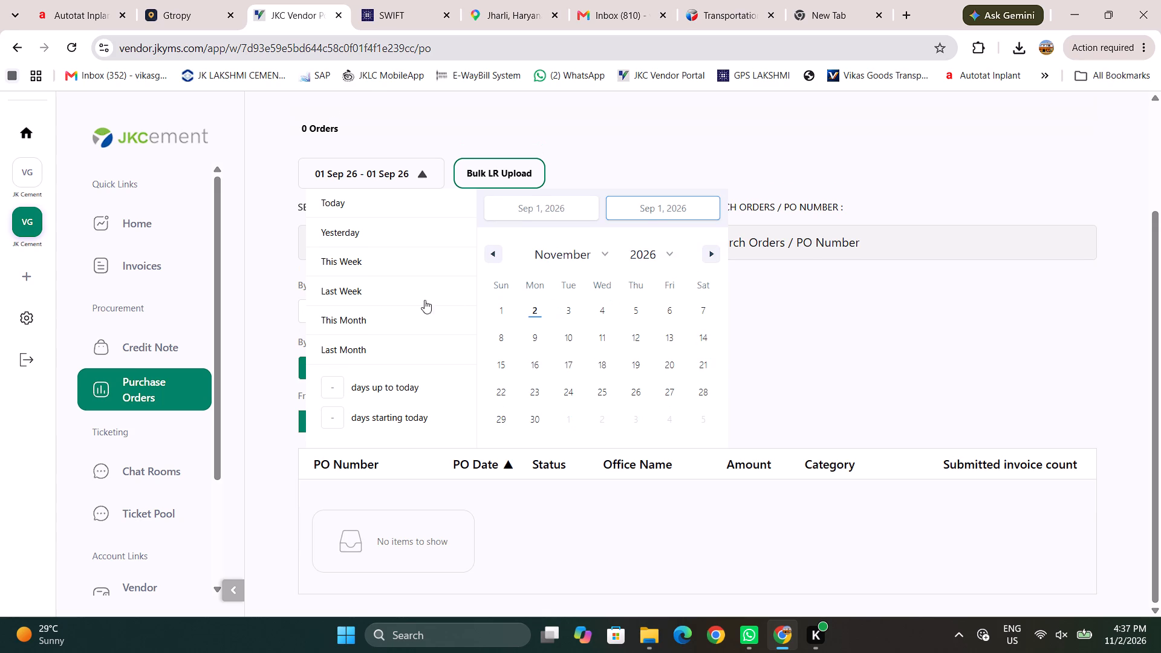
left_click(530, 310)
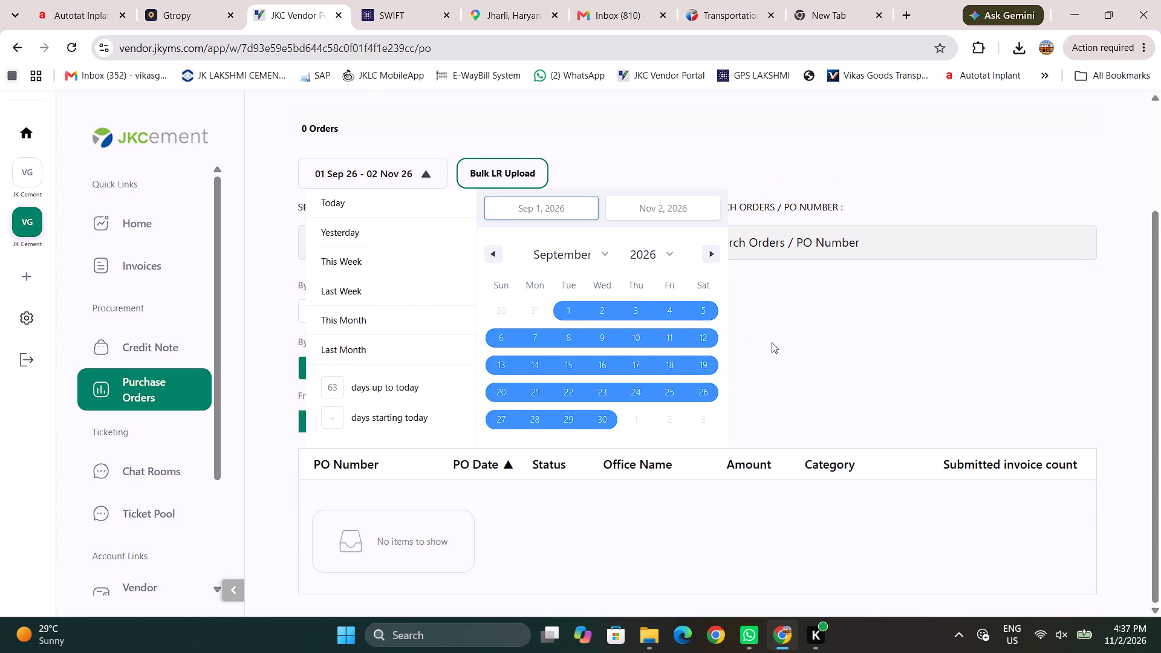
left_click(772, 342)
scroll(541, 371, "down", 4)
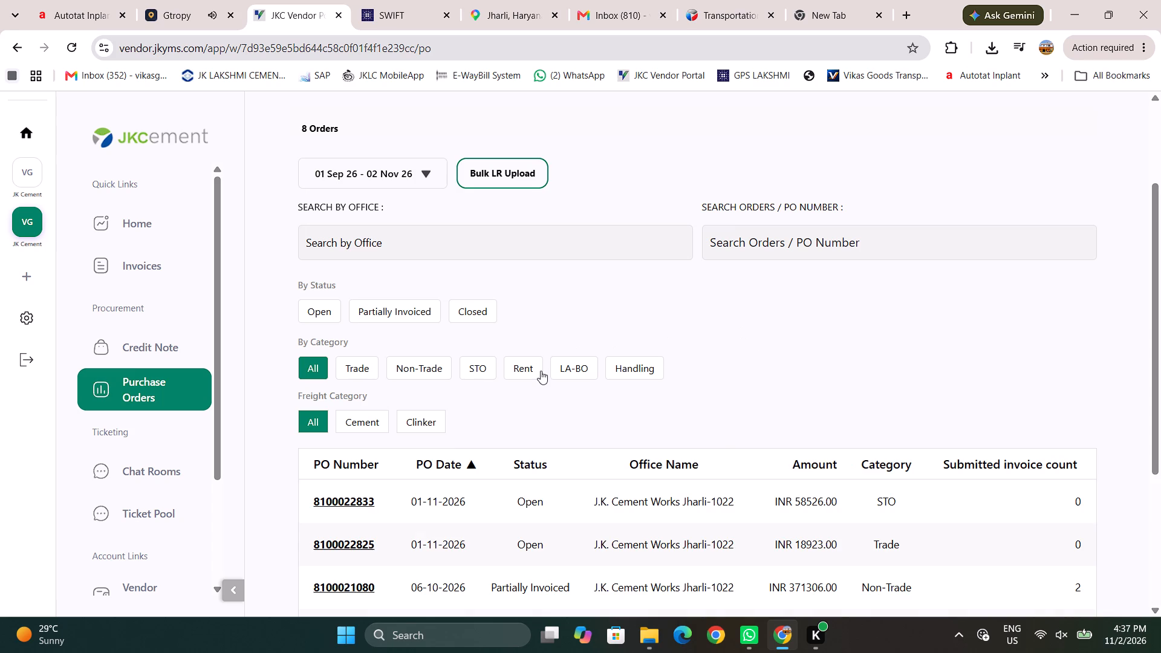
scroll(541, 371, "down", 3)
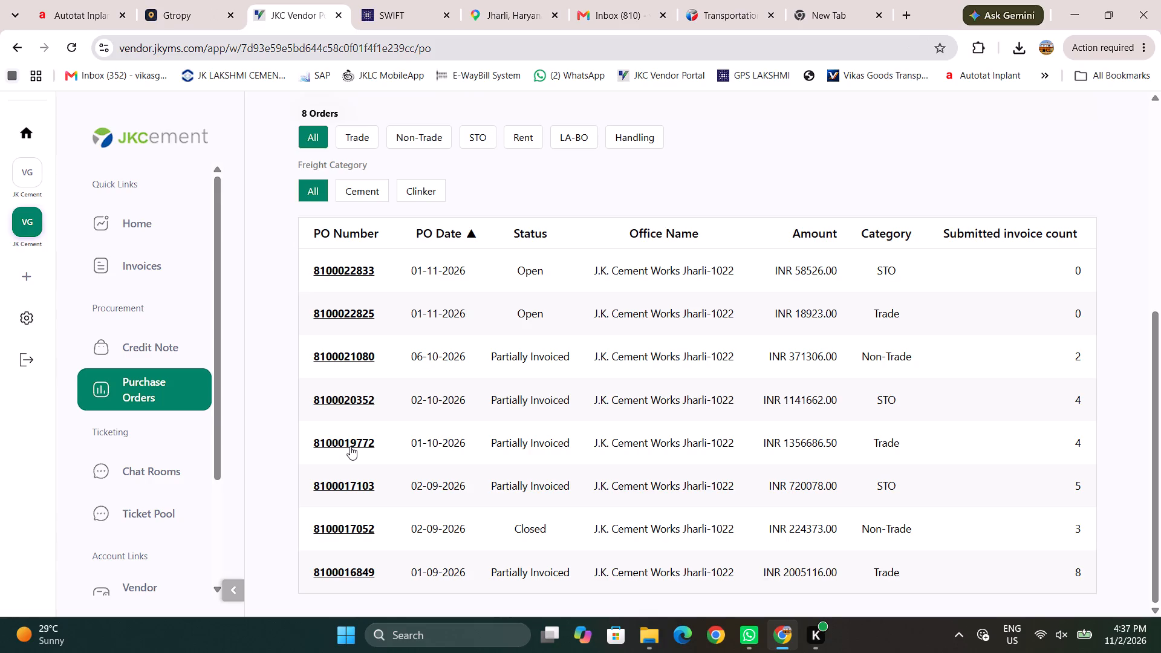
left_click(350, 446)
left_click(350, 446)
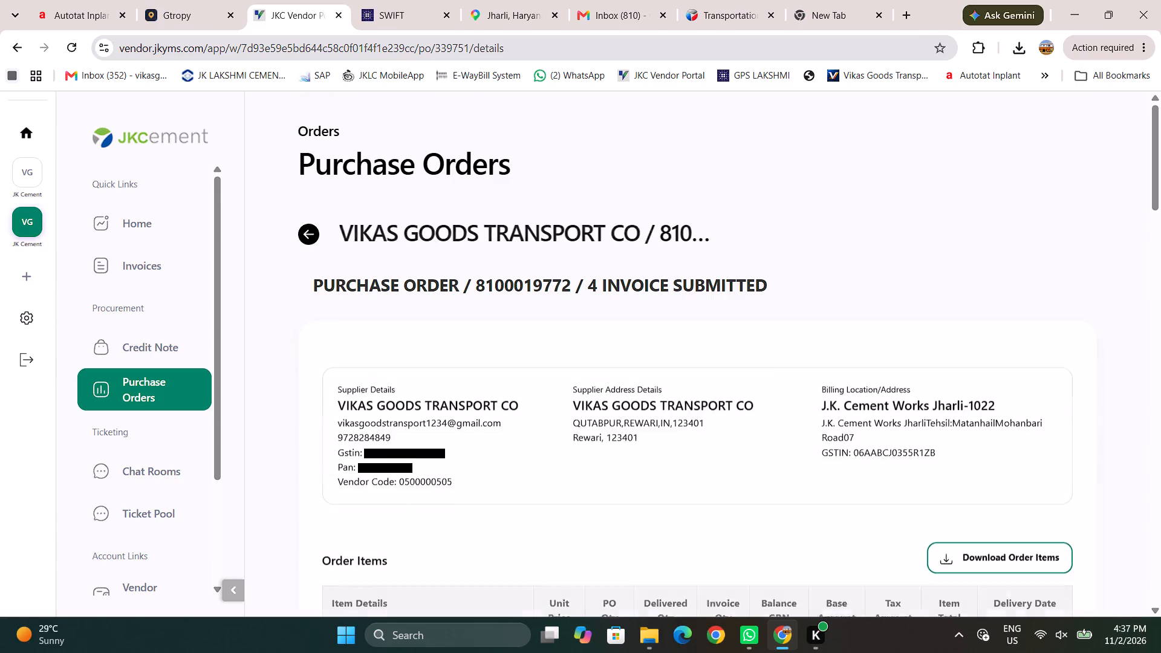
scroll(350, 446, "down", 8)
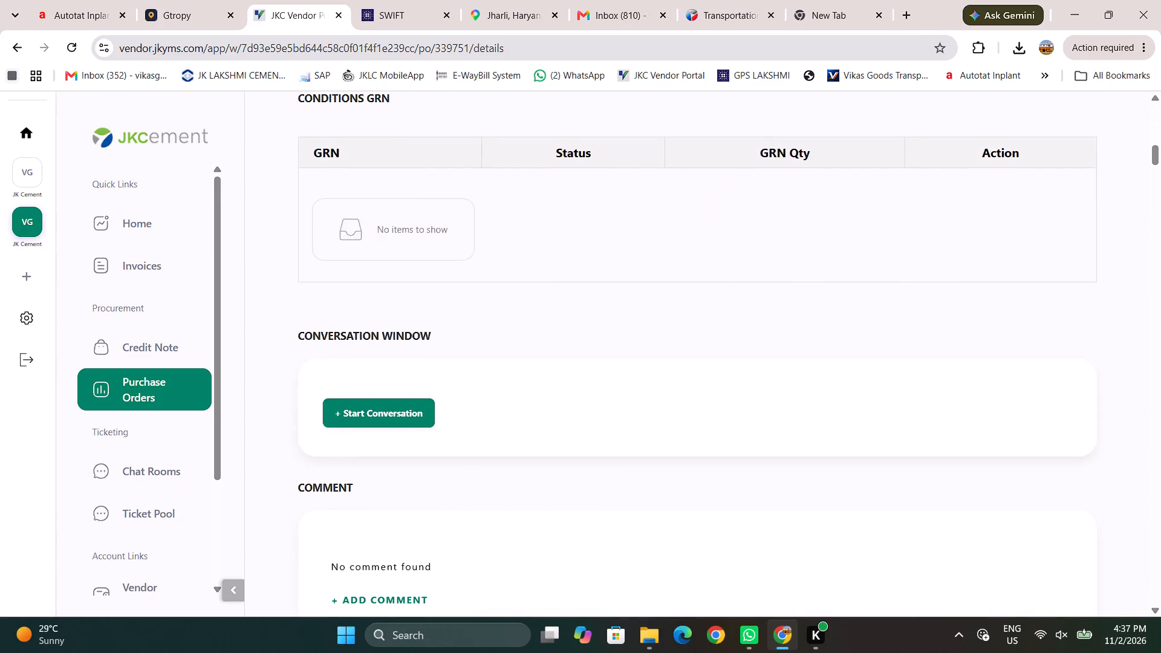
scroll(350, 446, "up", 4)
scroll(350, 446, "down", 5)
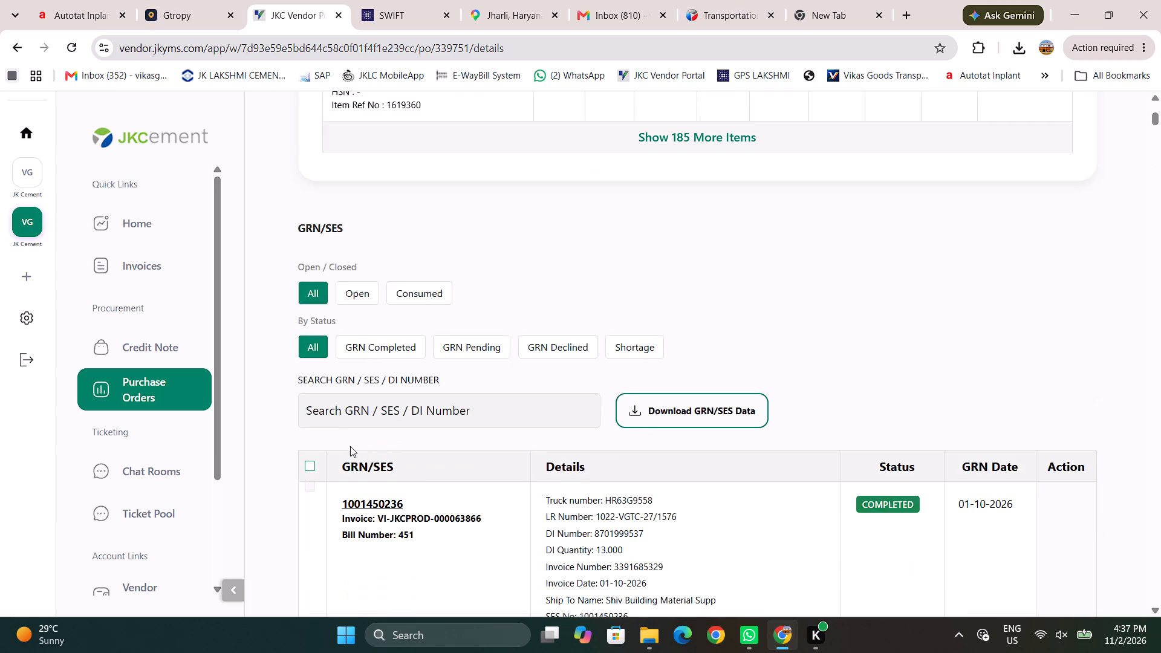
scroll(350, 446, "up", 1)
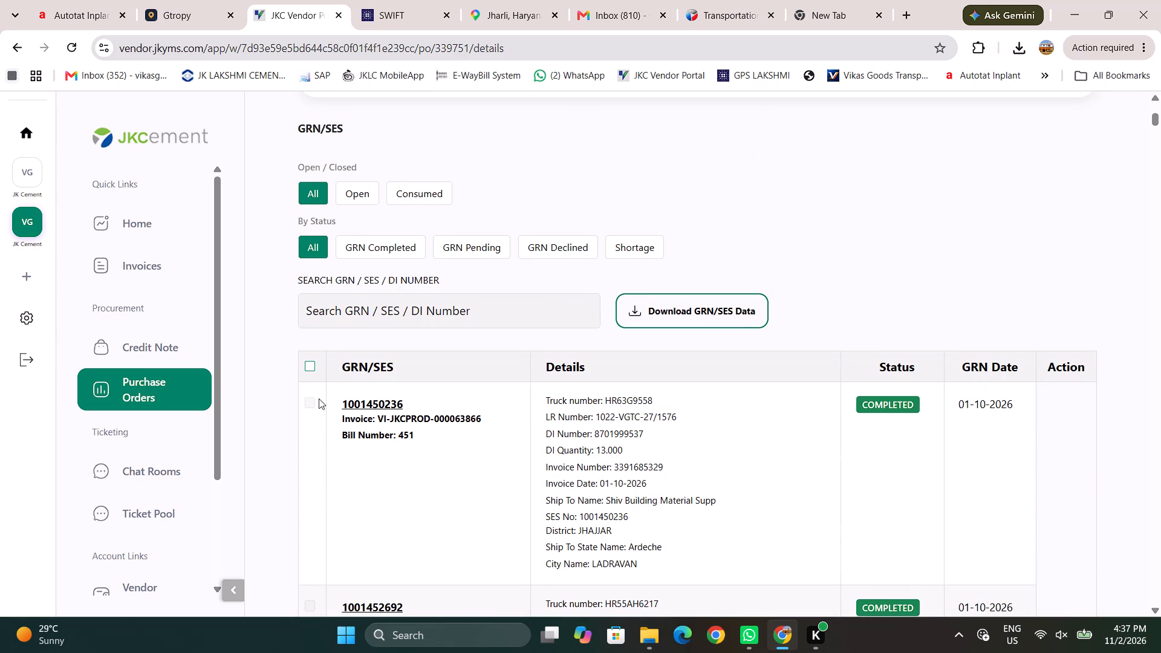
left_click(312, 366)
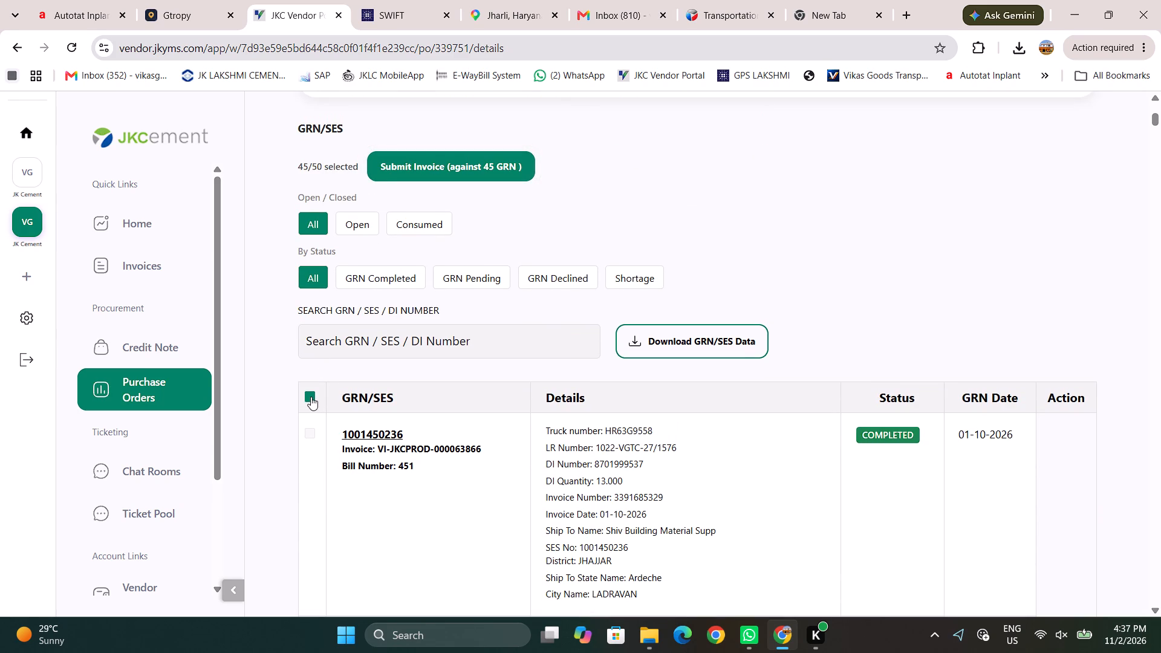
scroll(528, 469, "down", 9)
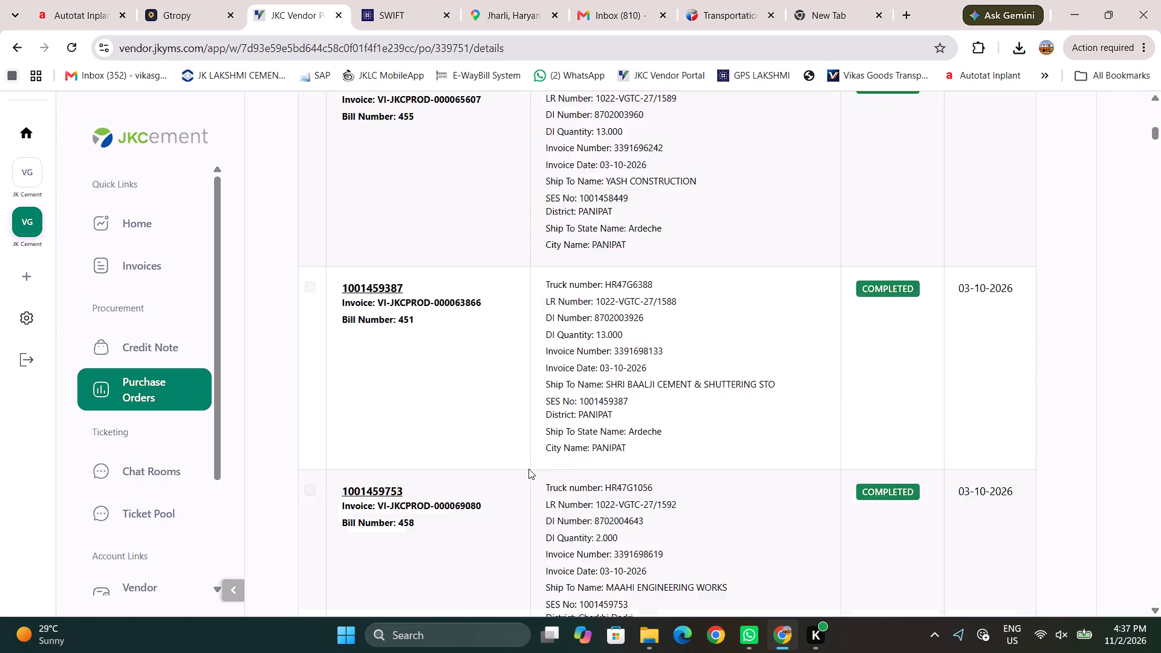
scroll(528, 469, "down", 3)
scroll(528, 469, "up", 8)
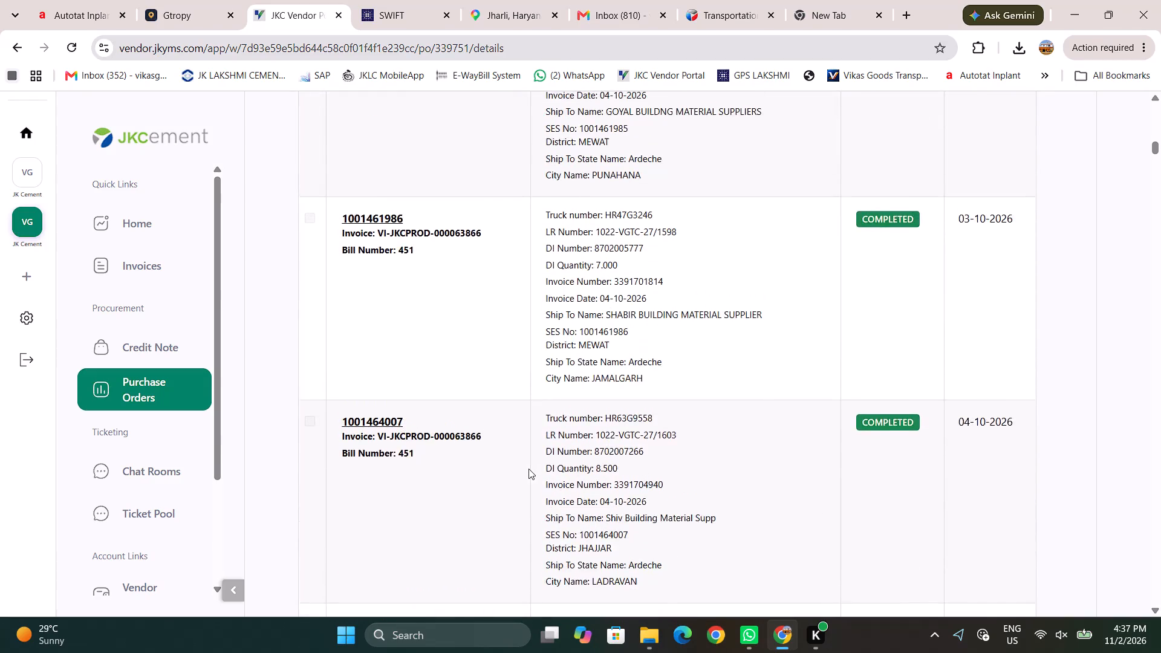
scroll(528, 469, "up", 8)
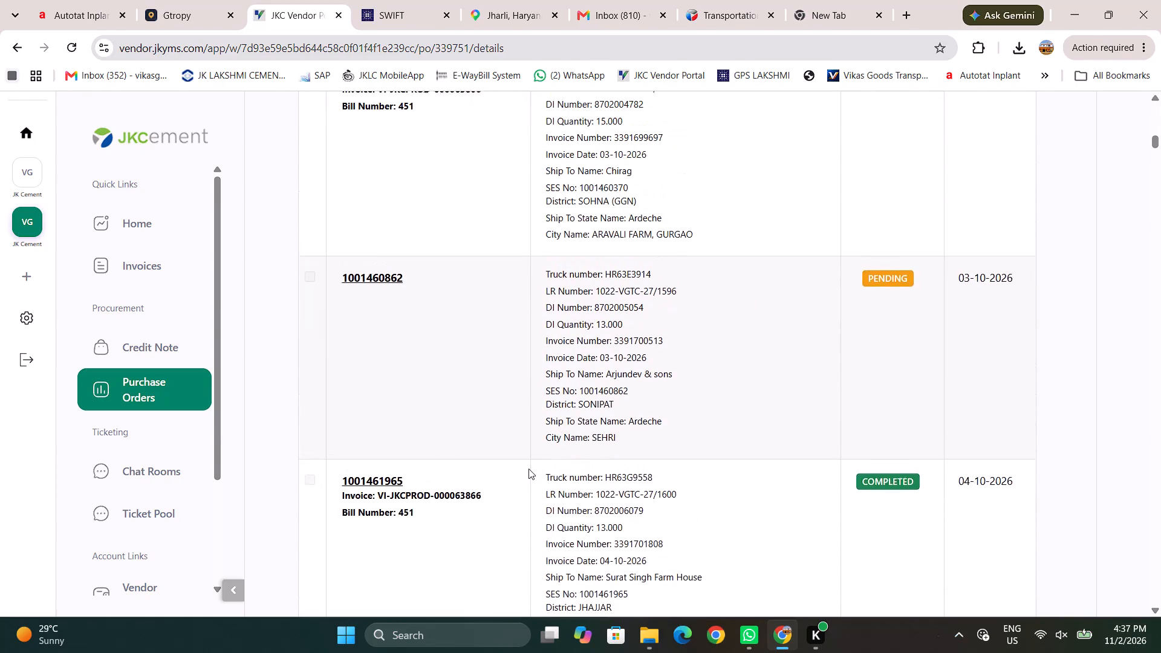
scroll(528, 469, "up", 14)
scroll(528, 469, "up", 11)
scroll(528, 469, "down", 4)
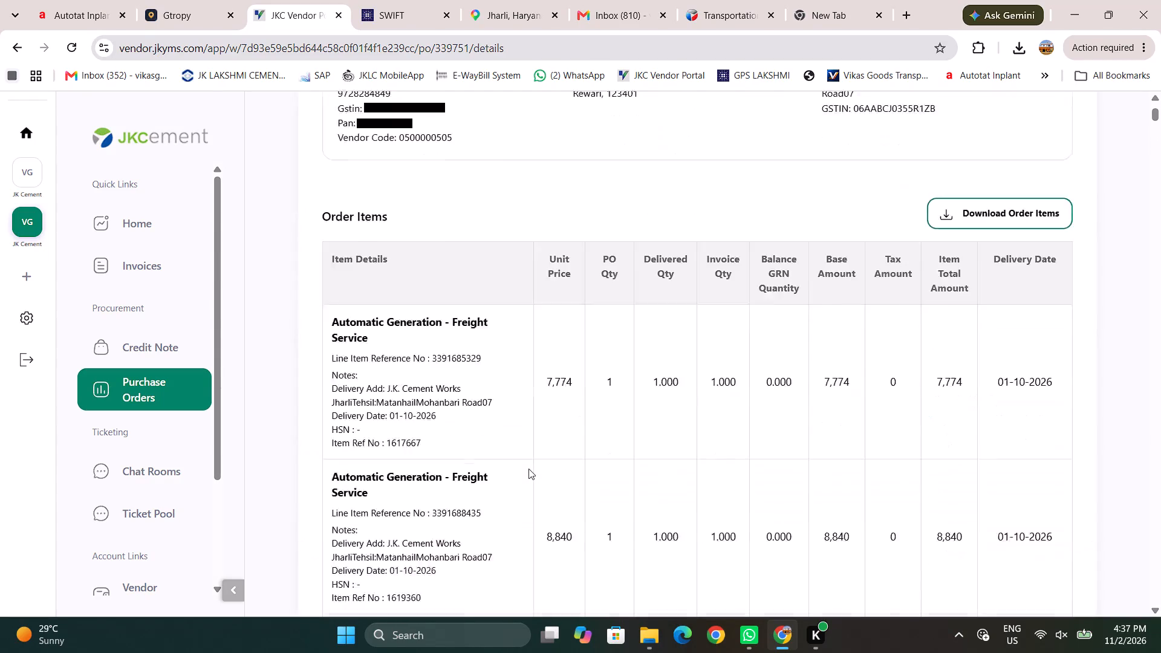
scroll(528, 469, "down", 1)
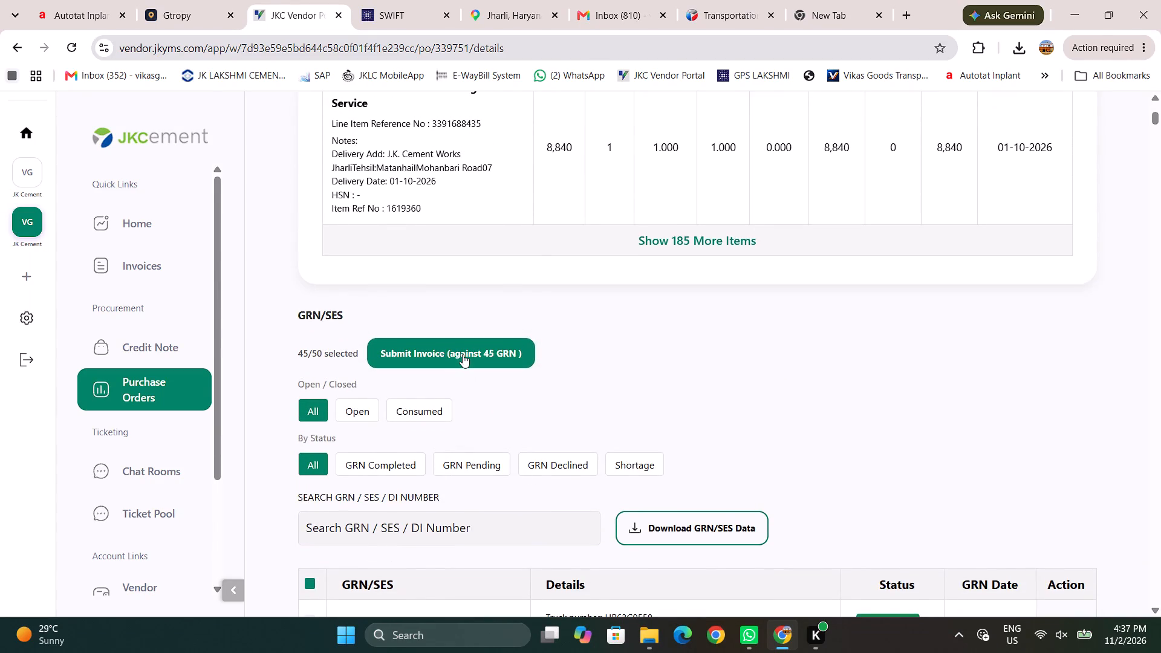
left_click(463, 354)
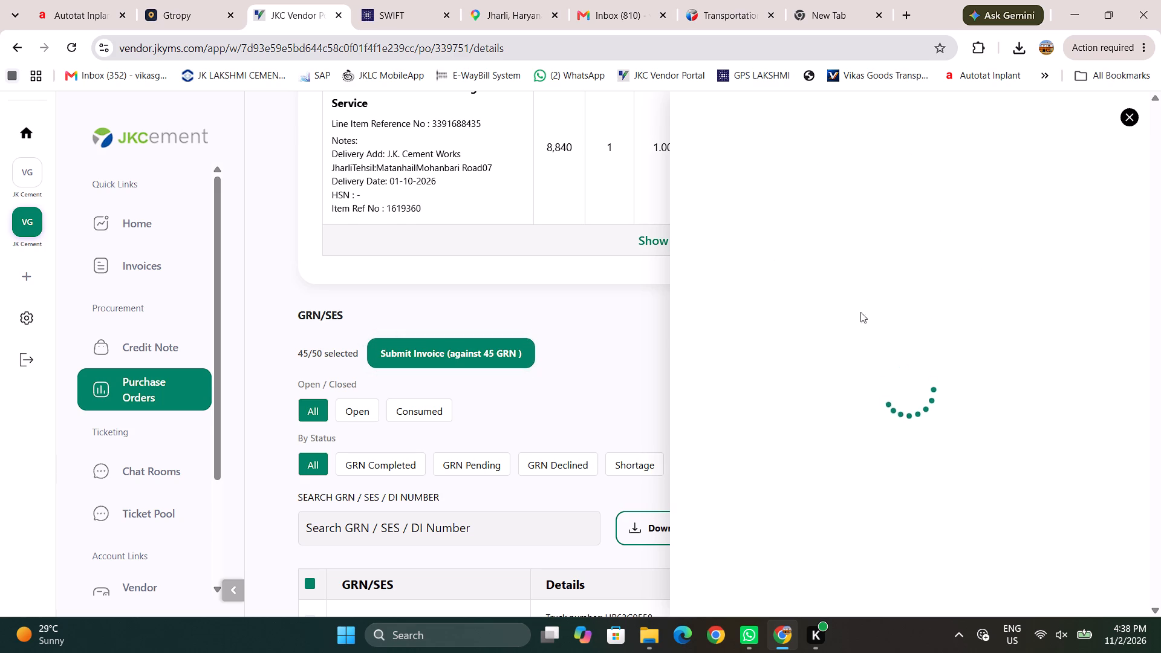
left_click(1136, 118)
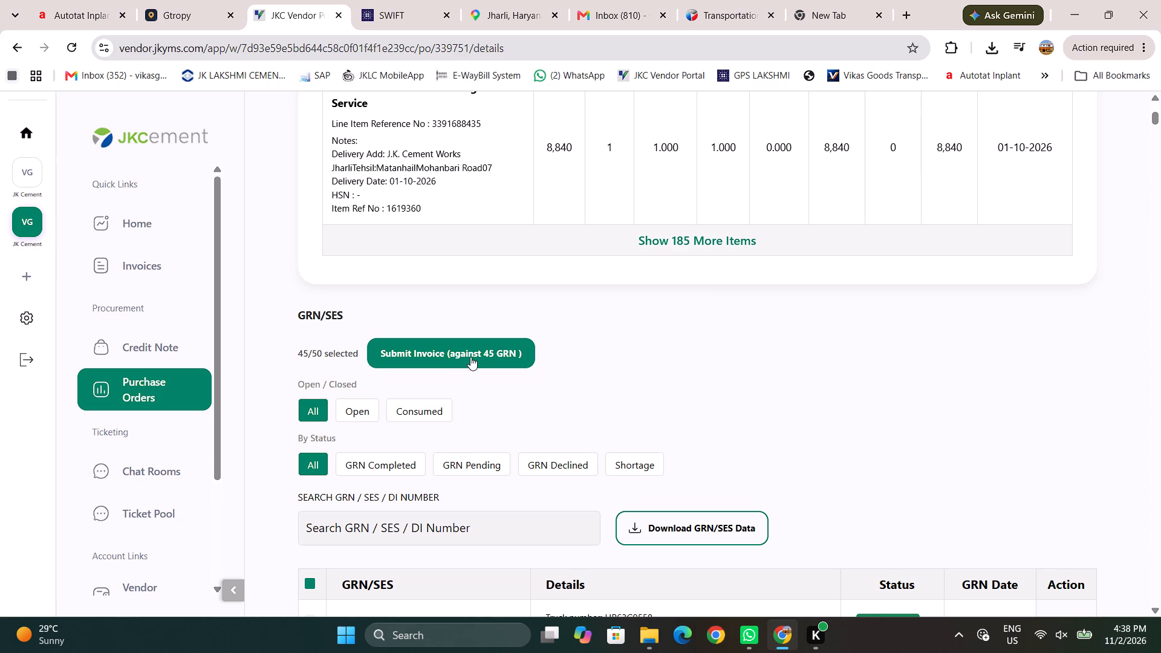
left_click(470, 357)
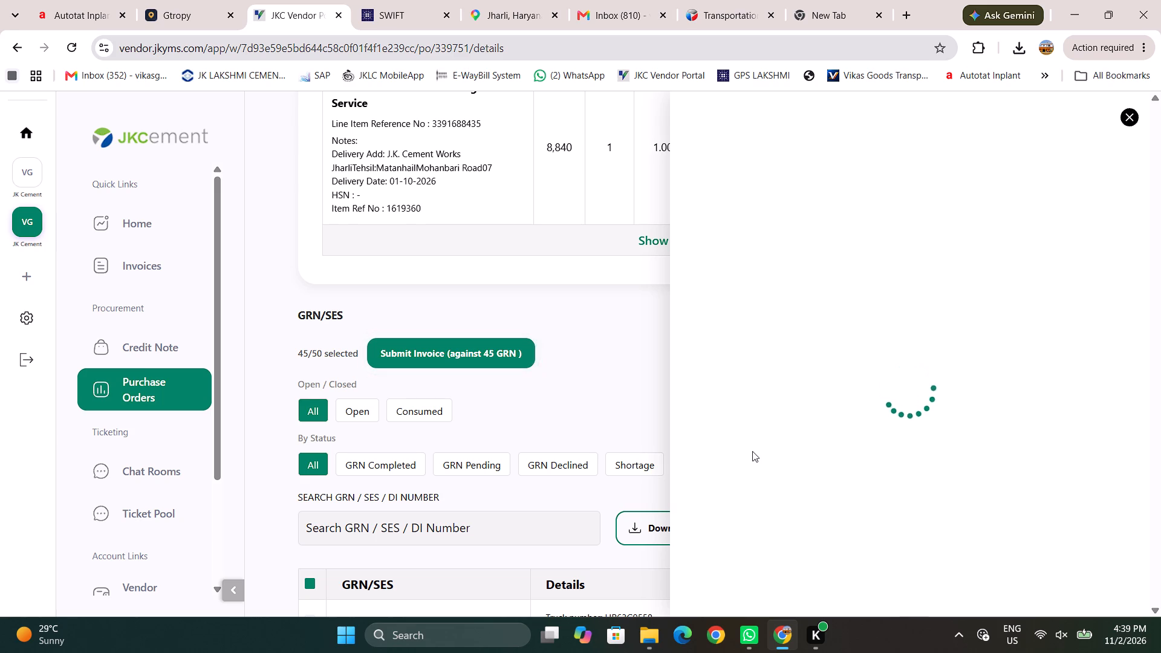
key("space")
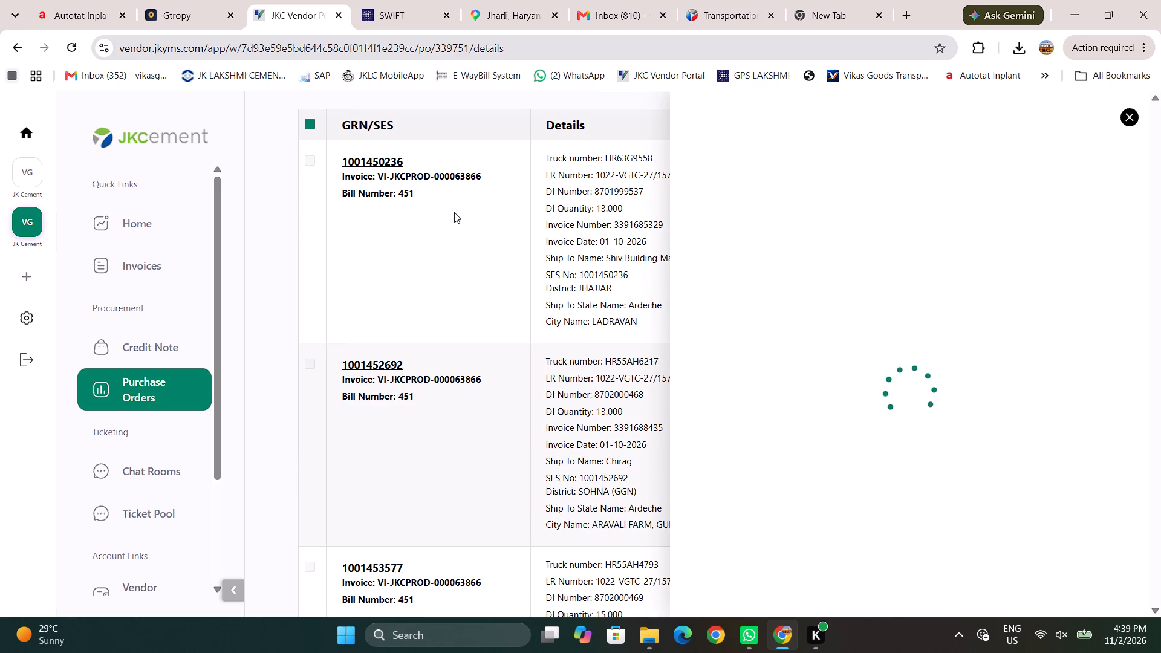
scroll(454, 212, "up", 2)
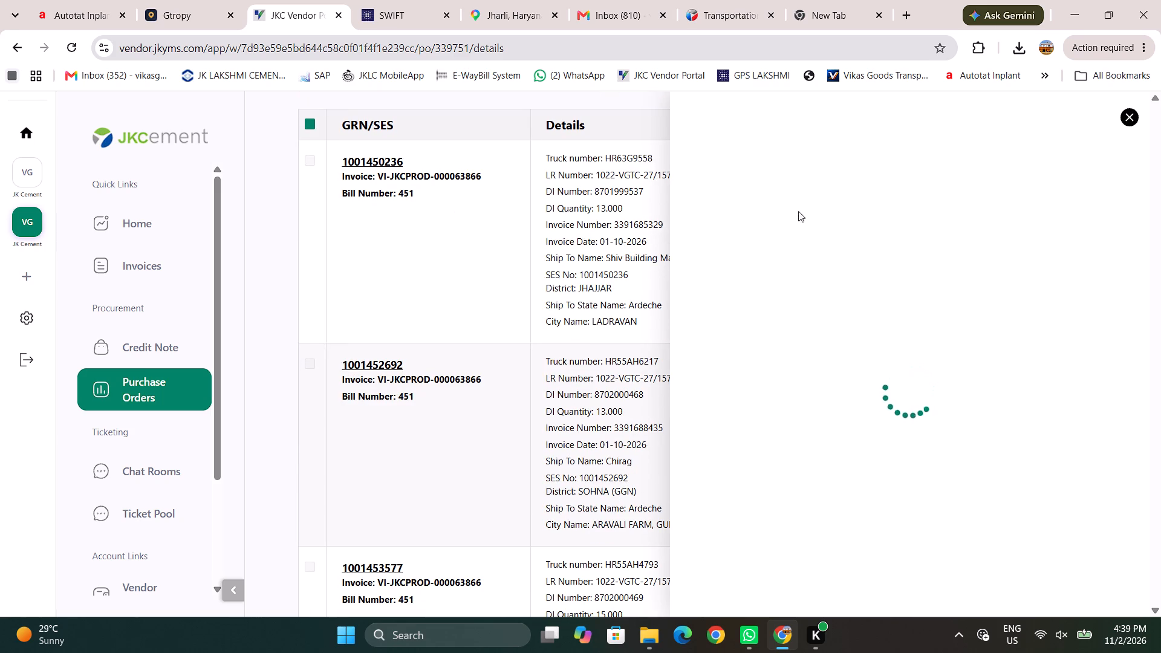
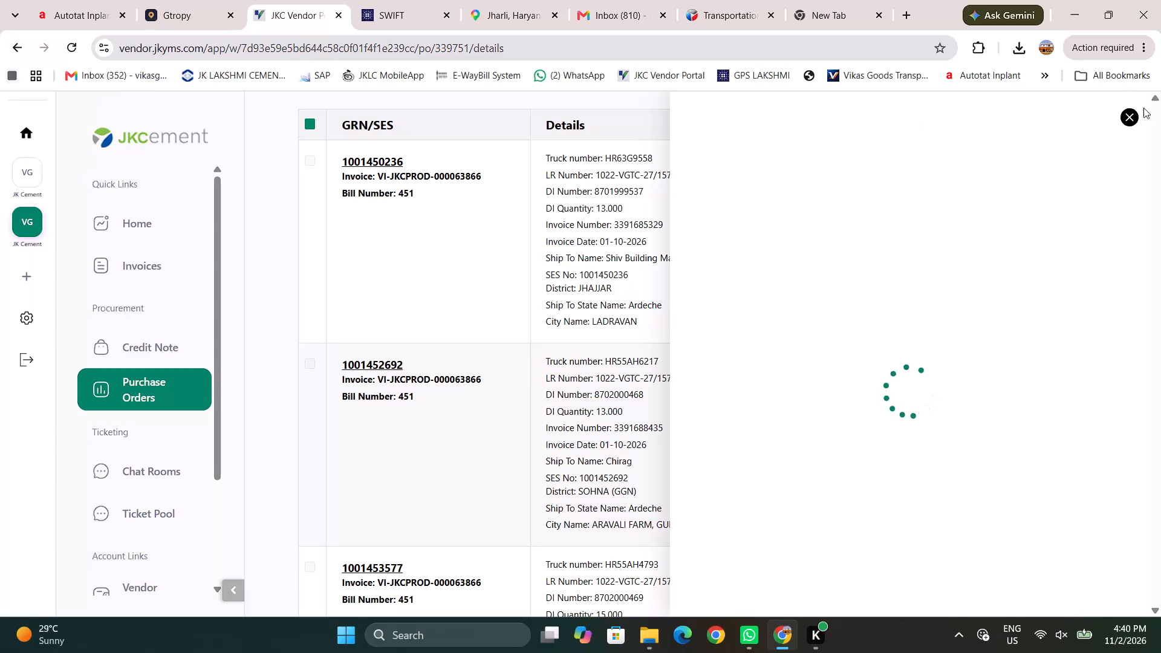
Close the stalled invoice submission form and reopen it for the 45 selected GRNs of this purchase order.
left_click(1132, 116)
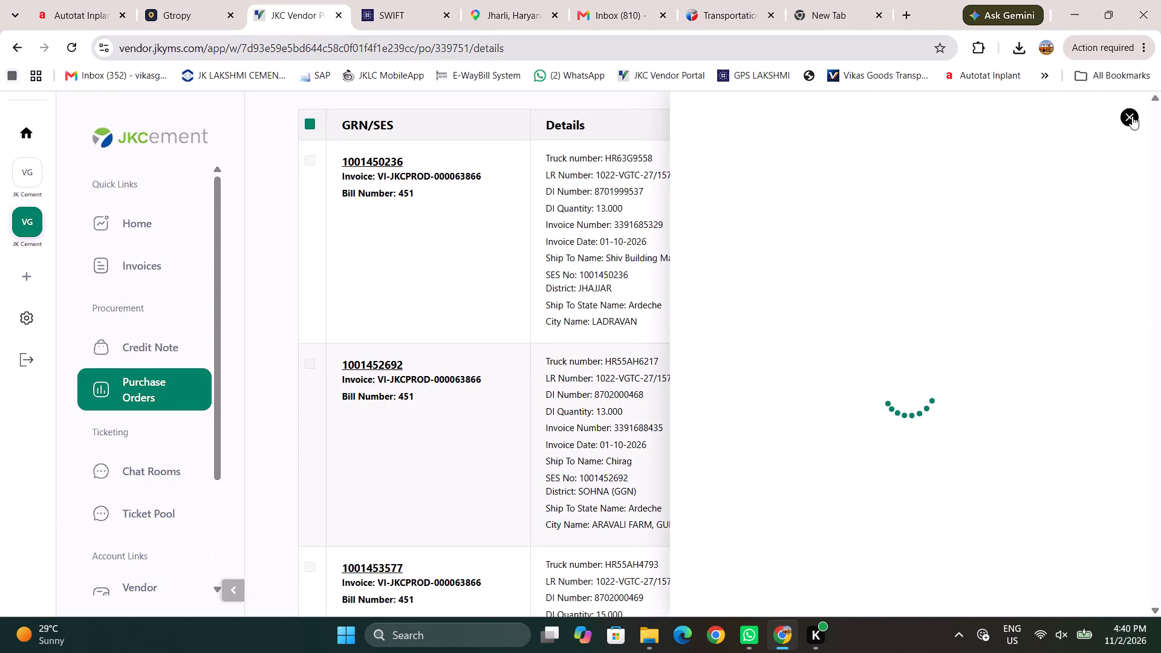
scroll(413, 200, "up", 2)
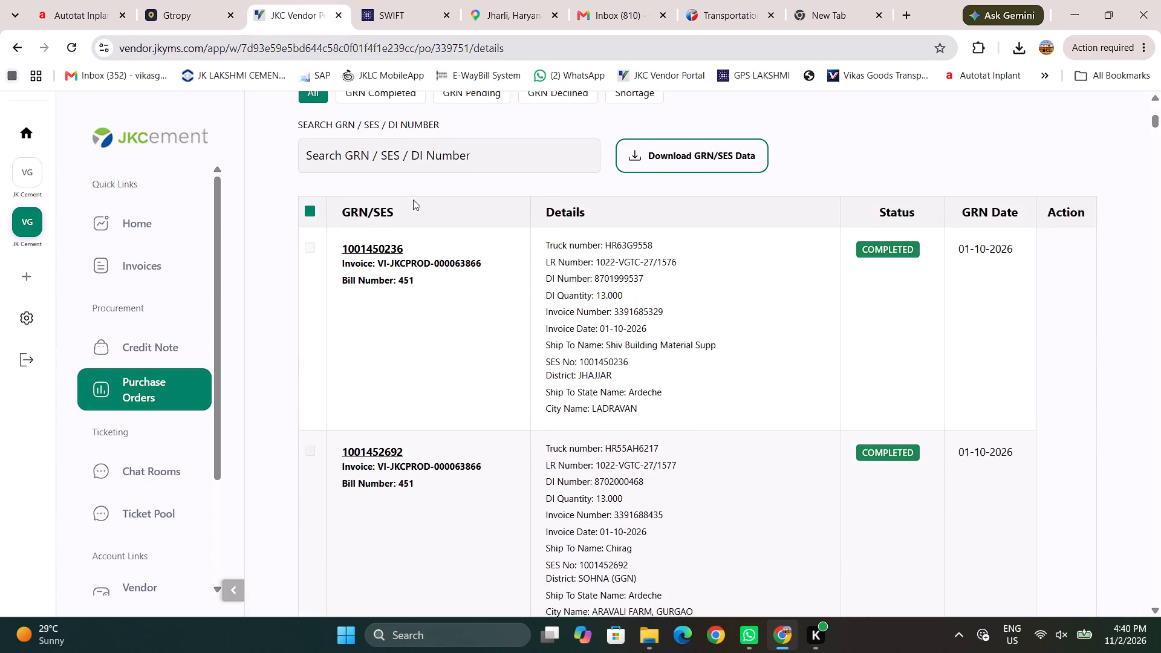
scroll(413, 200, "up", 2)
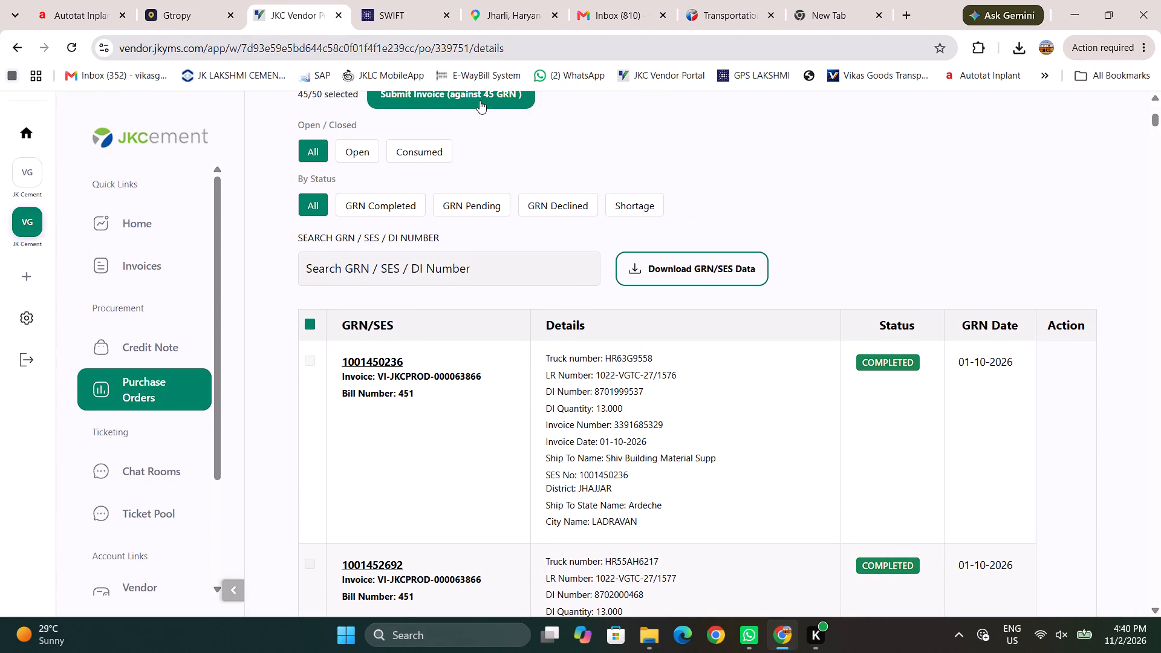
left_click(480, 100)
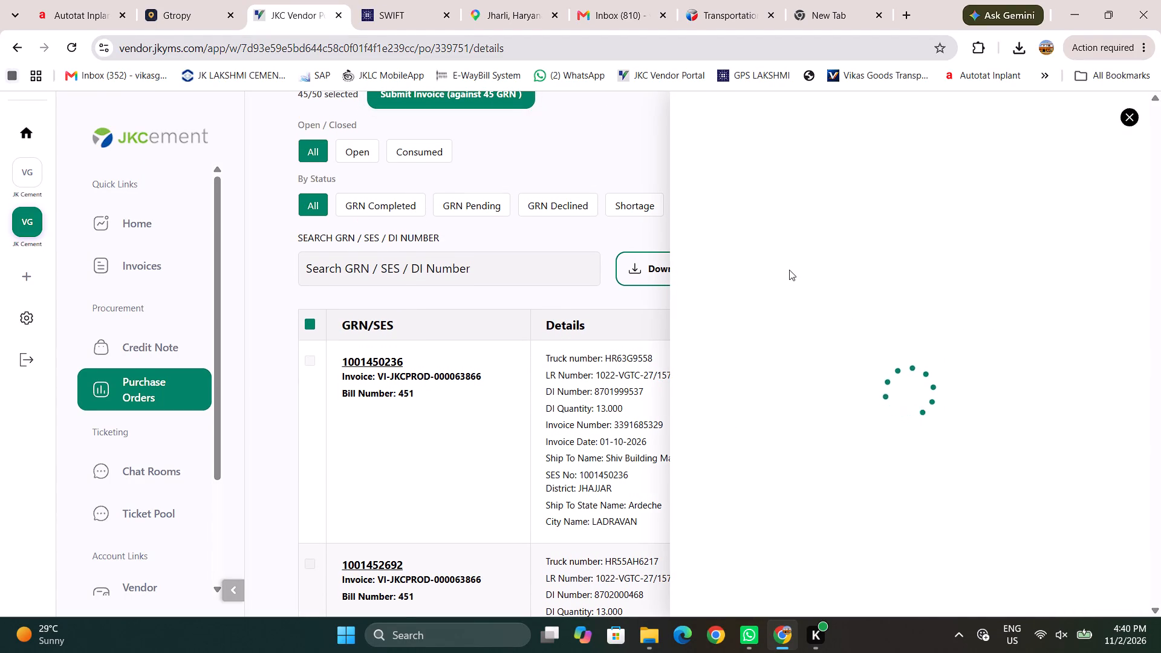
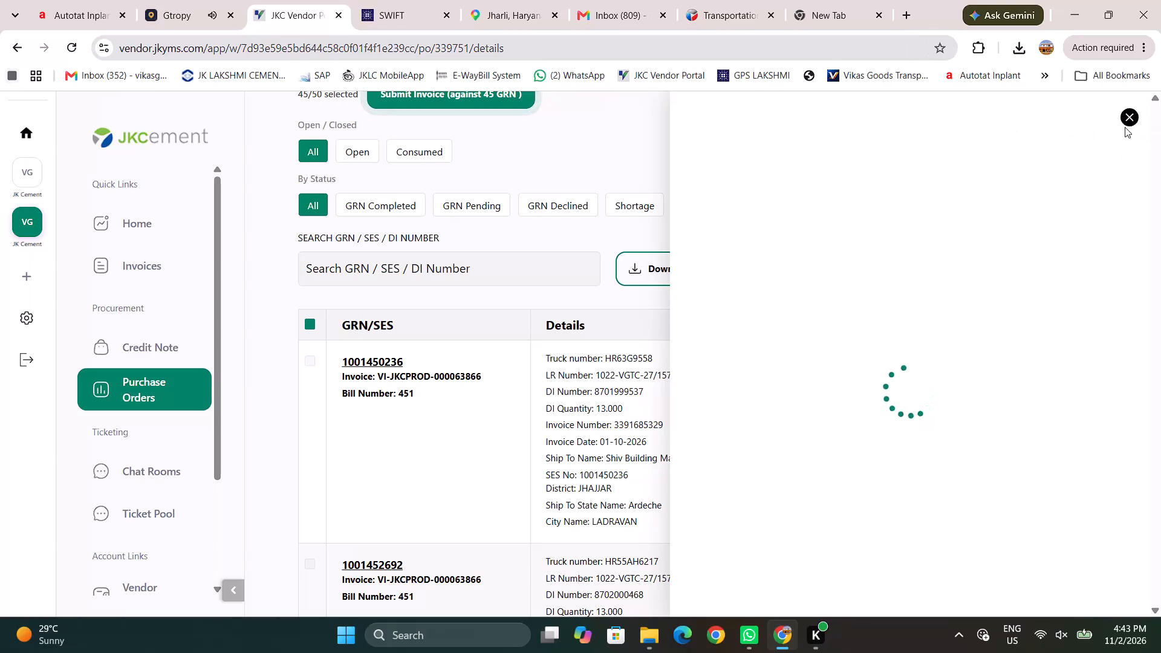
Close the stalled invoice form and restart the invoice submission against the 45 selected GRNs.
left_click(1124, 120)
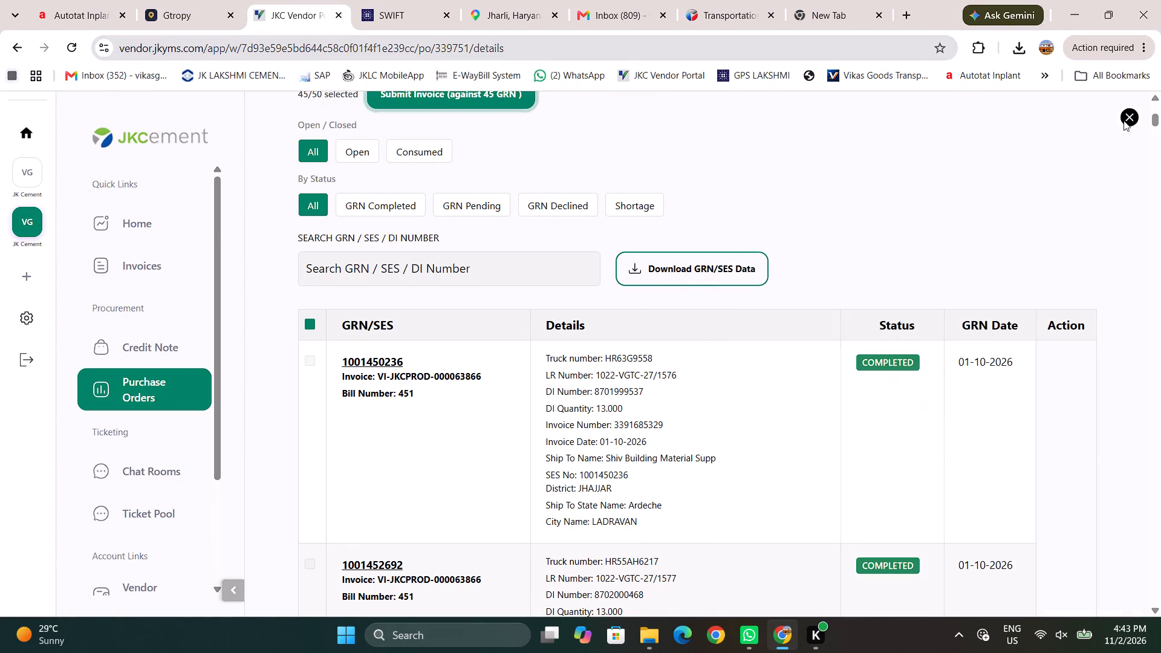
left_click(502, 100)
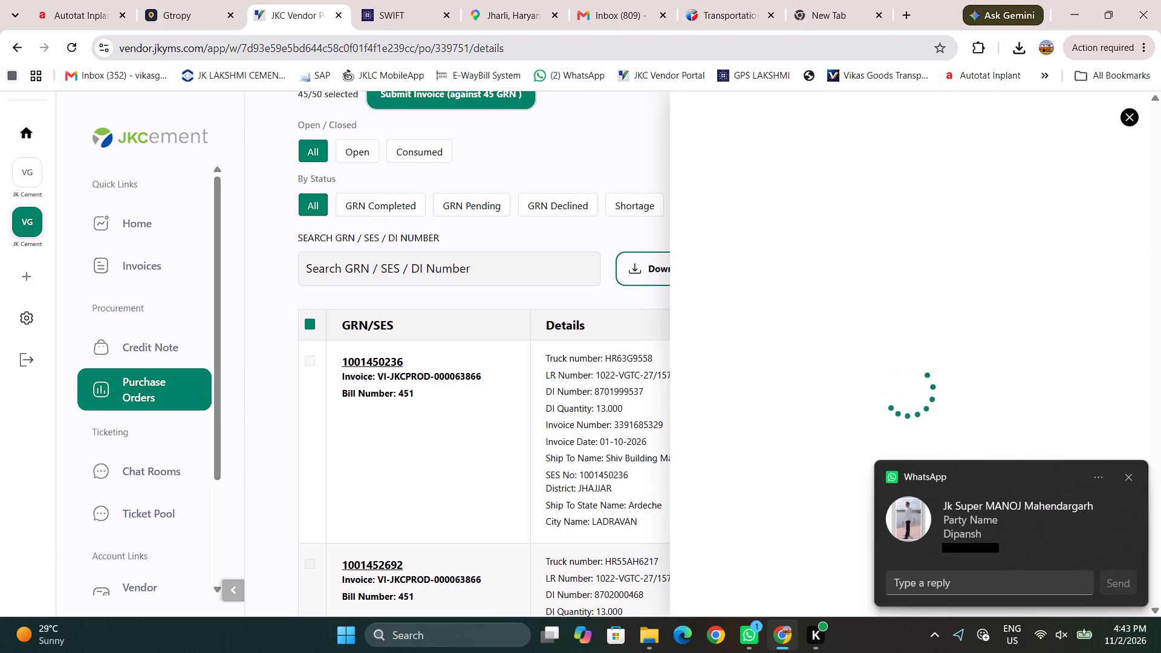
Dismiss the WhatsApp message notification covering the invoice form without replying.
left_click(980, 578)
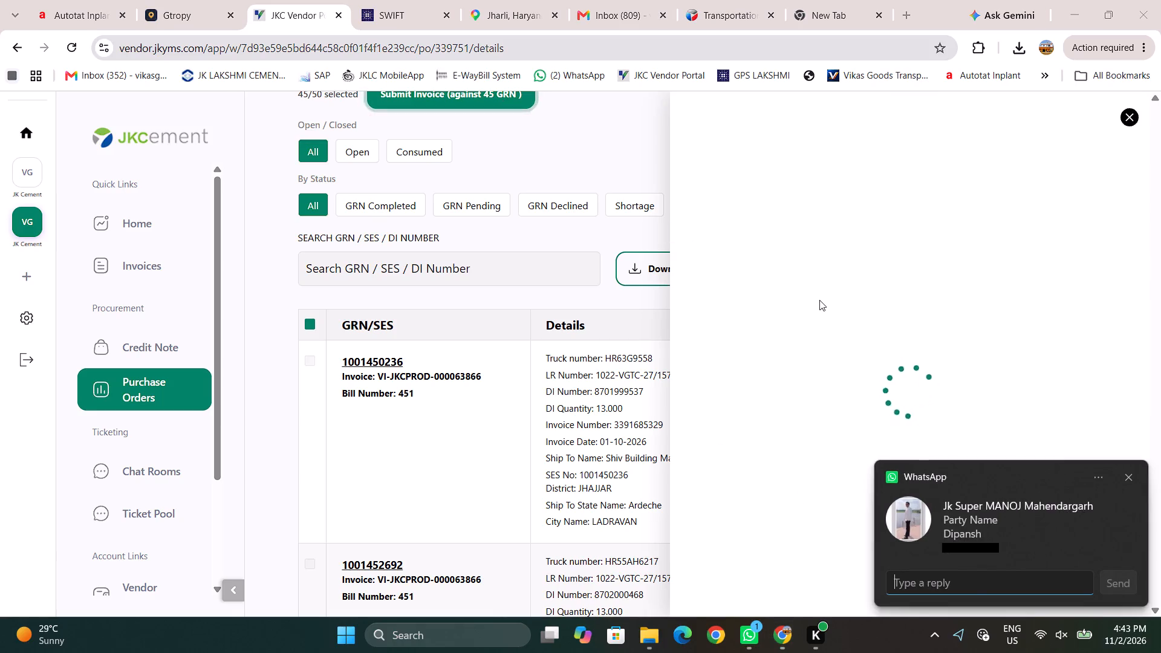
left_click(823, 304)
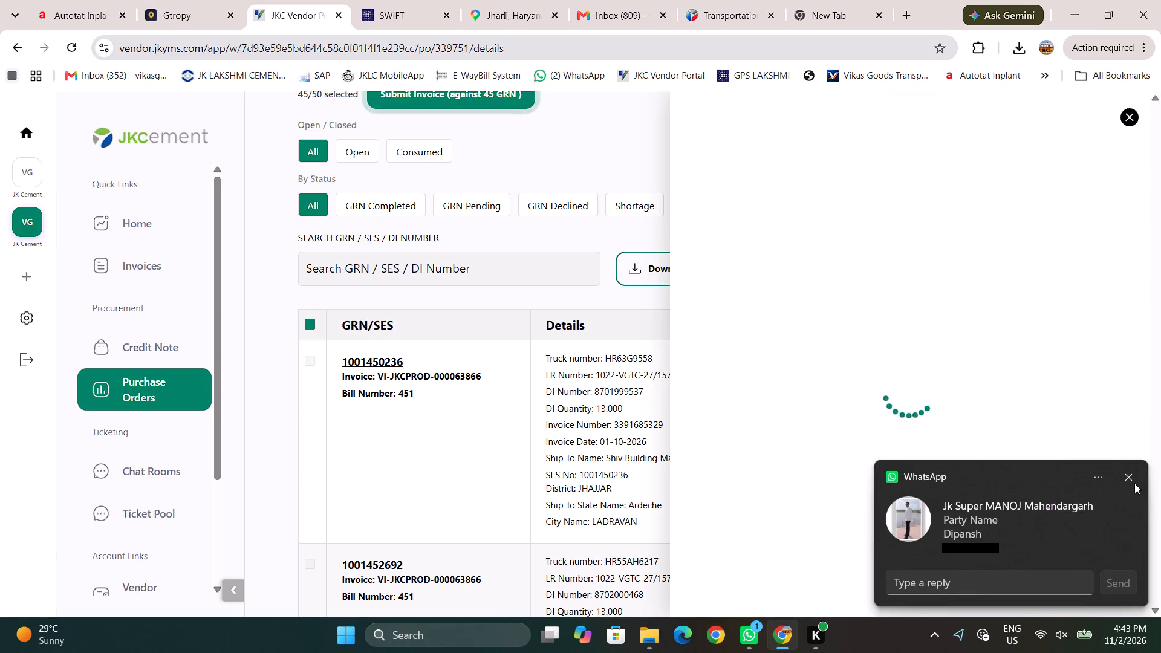
left_click(1134, 483)
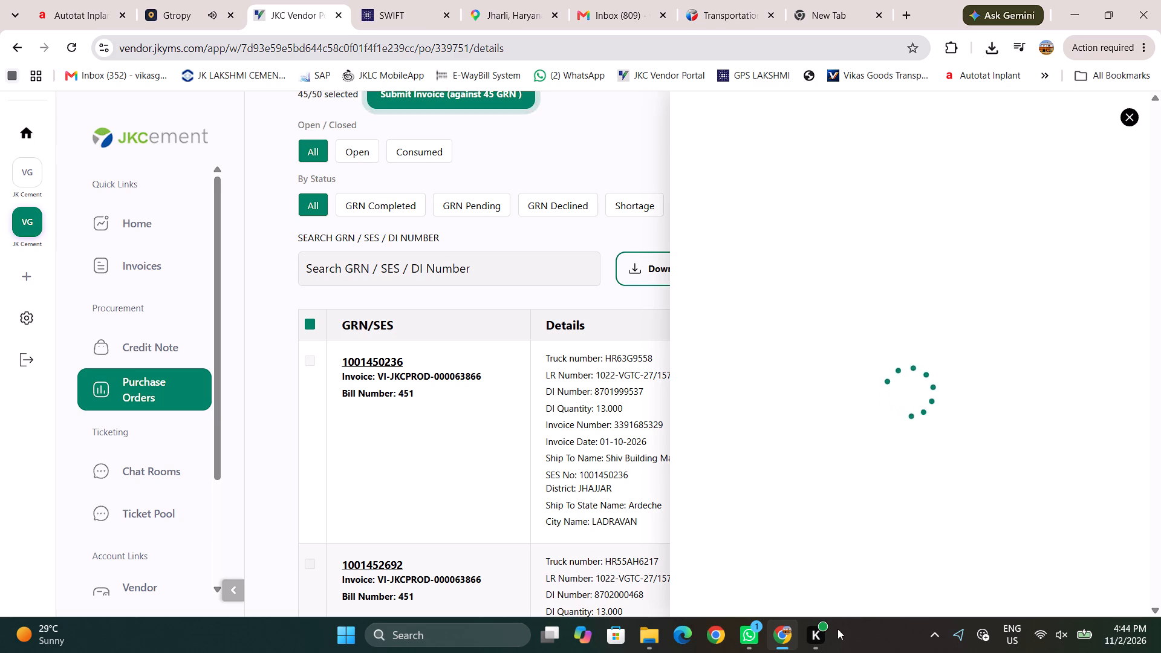